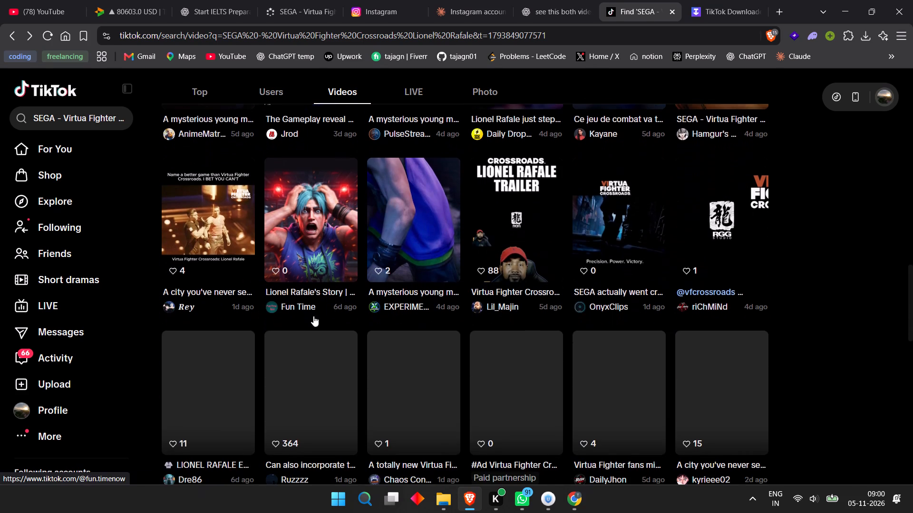
pyautogui.scroll(-3, 621, 285)
pyautogui.scroll(-3, 560, 292)
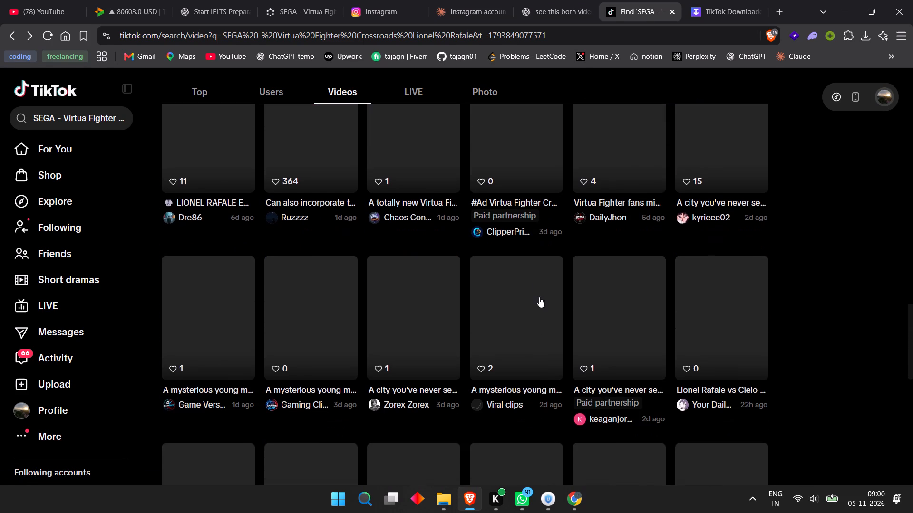
pyautogui.scroll(-4, 534, 298)
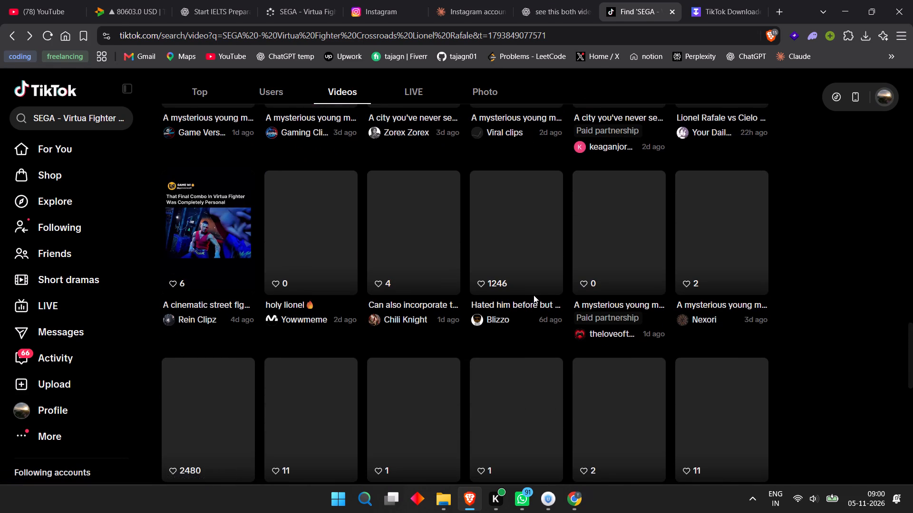
pyautogui.scroll(-3, 534, 295)
pyautogui.scroll(14, 534, 295)
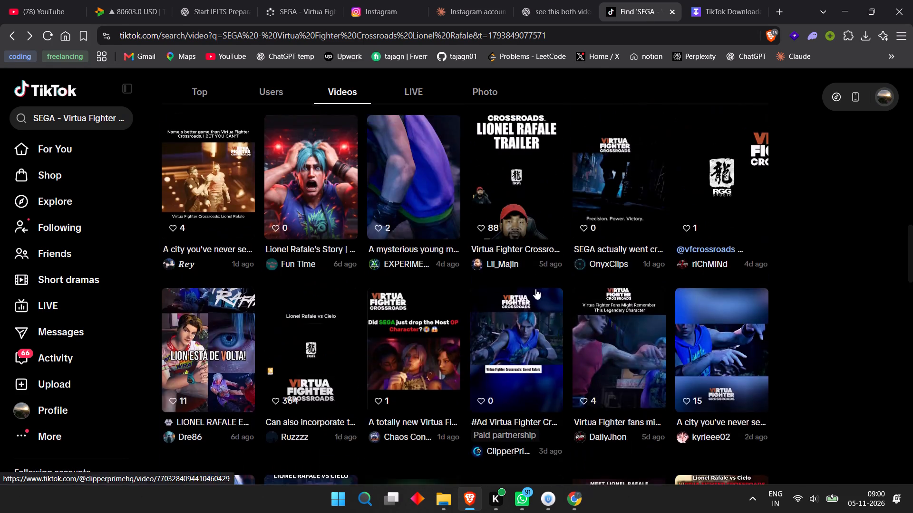
pyautogui.scroll(20, 535, 289)
pyautogui.scroll(6, 535, 289)
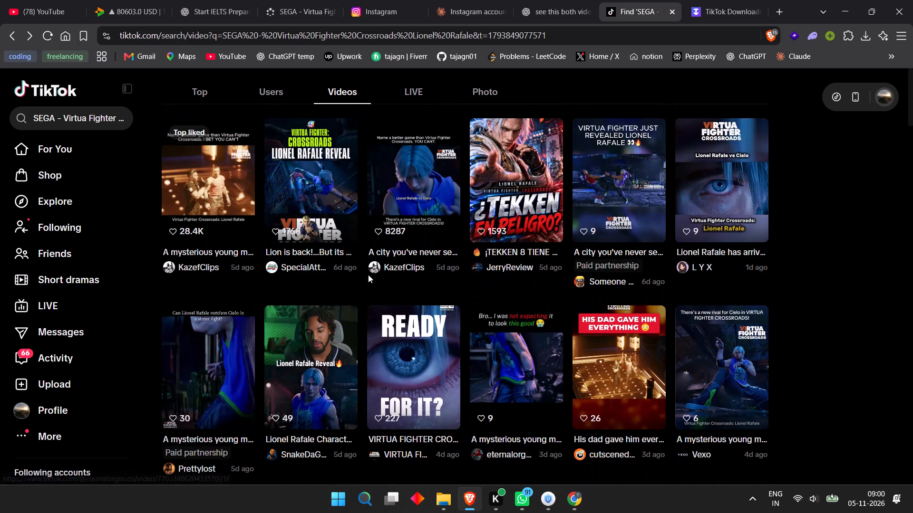
# Open the KazefClips profile from the top-liked video and look through its posted videos.
pyautogui.click(182, 267)
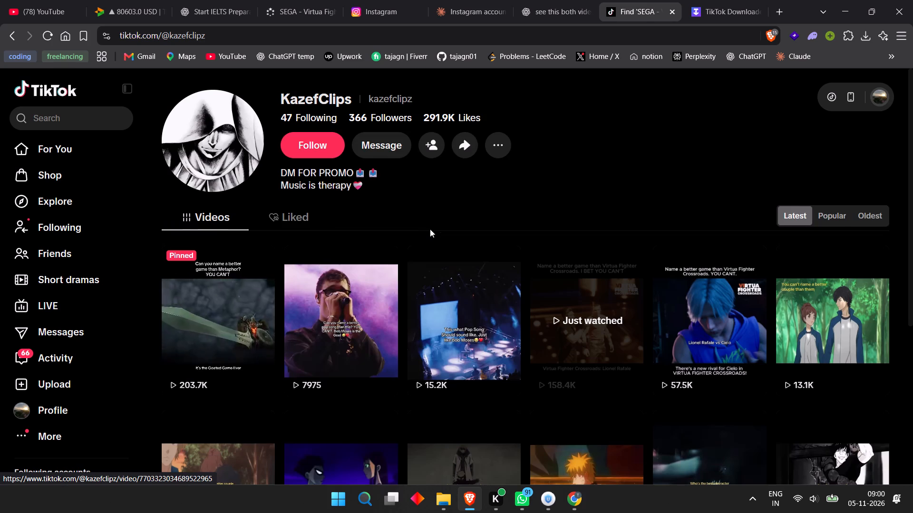
pyautogui.scroll(-2, 445, 218)
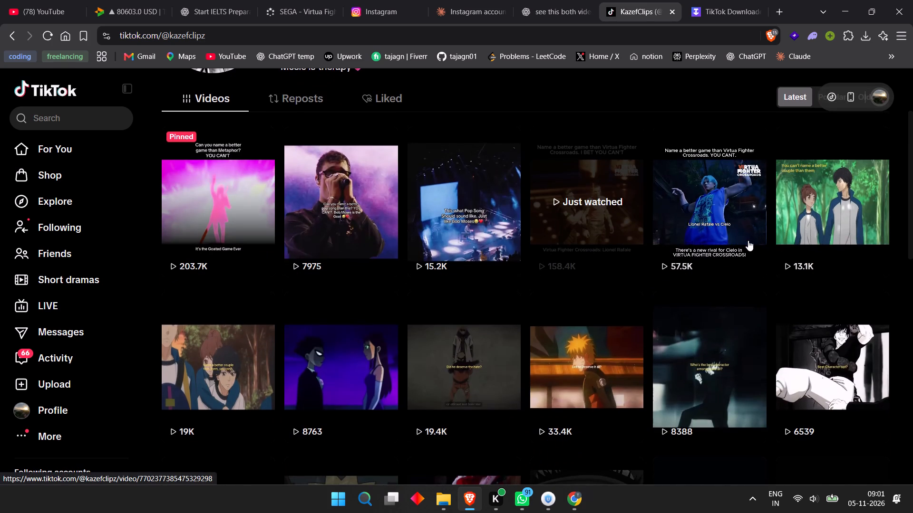
pyautogui.scroll(-4, 912, 251)
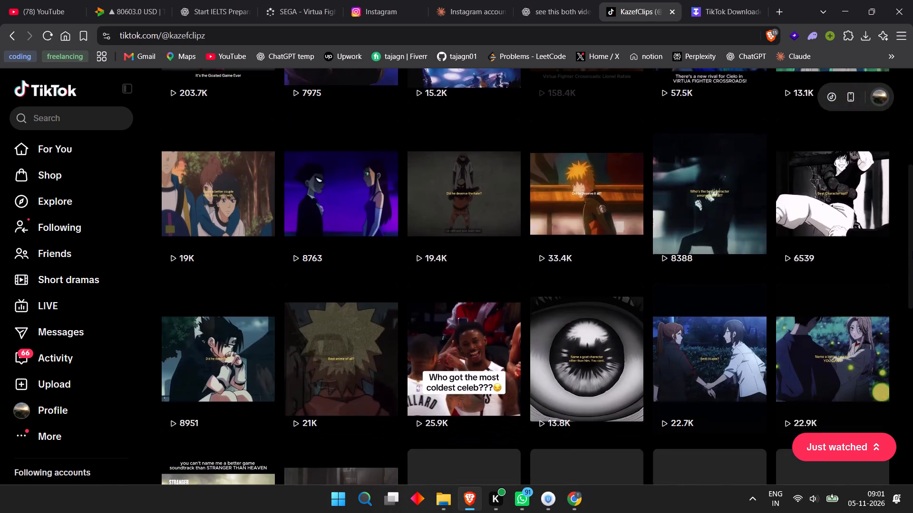
pyautogui.scroll(-3, 912, 251)
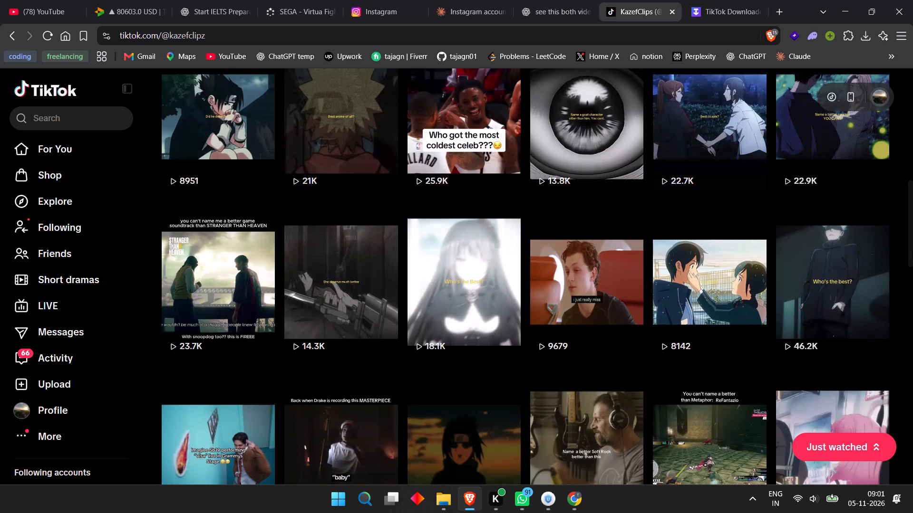
pyautogui.scroll(12, 912, 251)
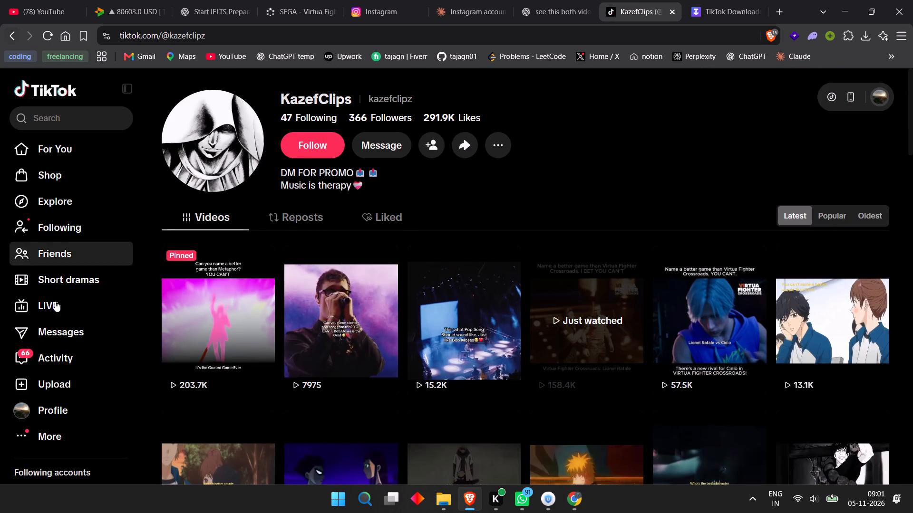
# Open the signed-in account's own TikTok profile.
pyautogui.click(67, 412)
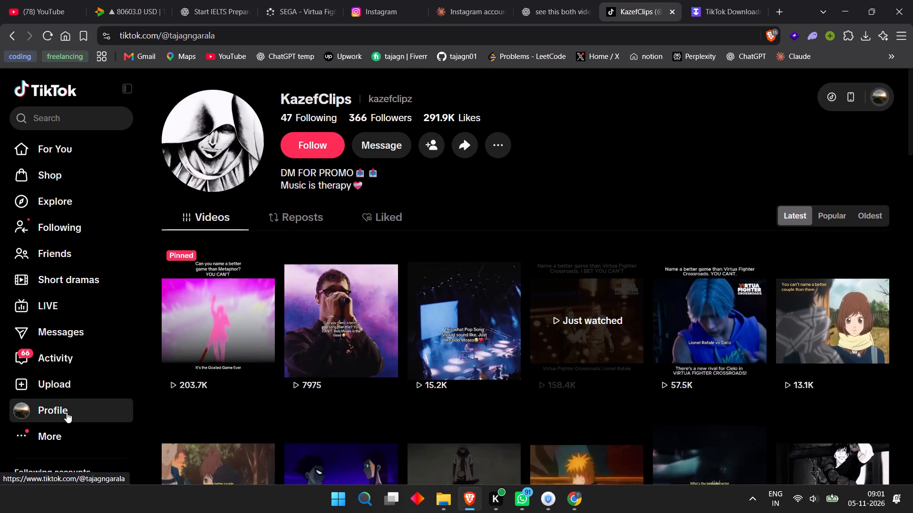
pyautogui.click(26, 412)
pyautogui.click(882, 99)
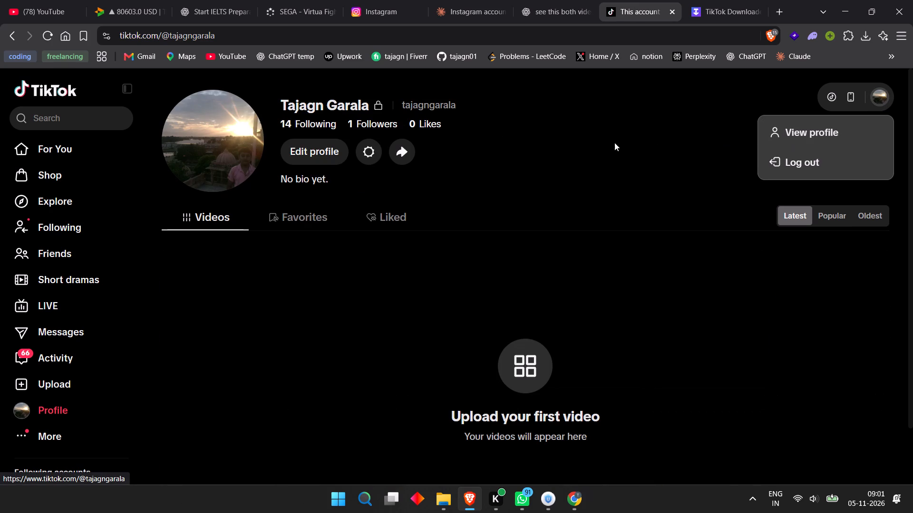
pyautogui.click(559, 147)
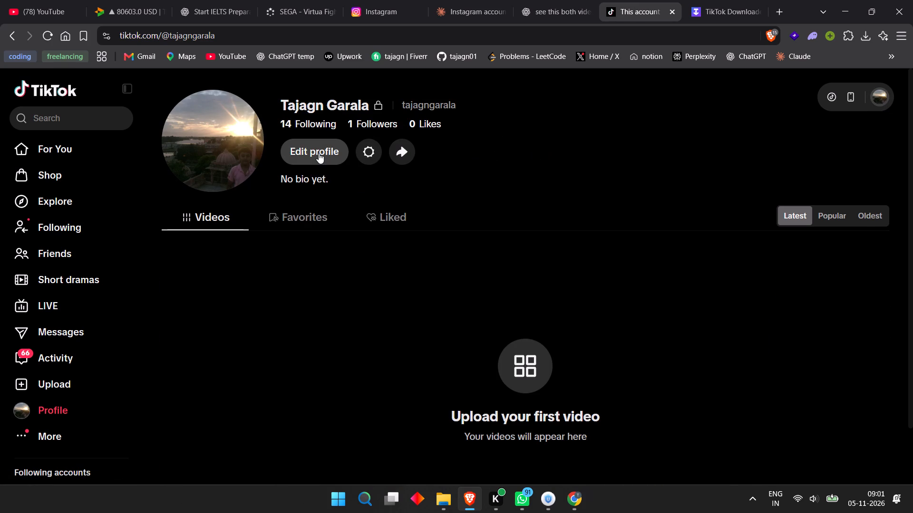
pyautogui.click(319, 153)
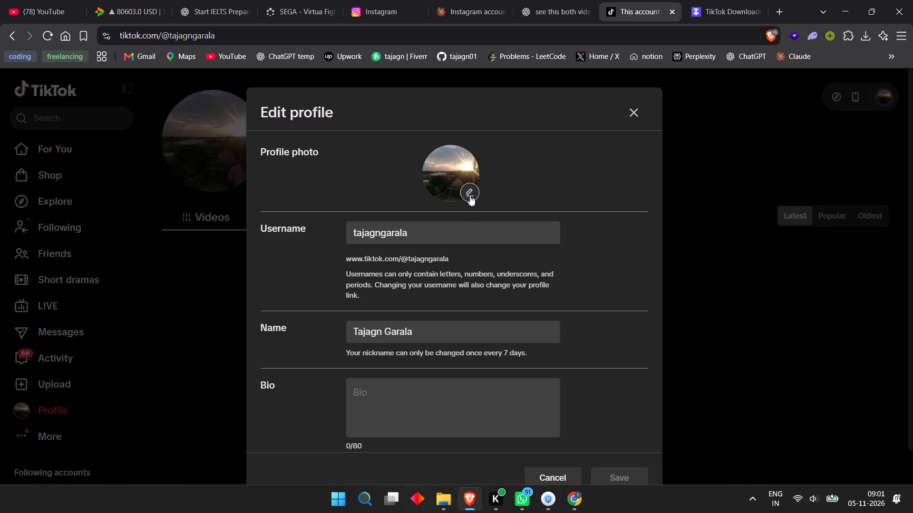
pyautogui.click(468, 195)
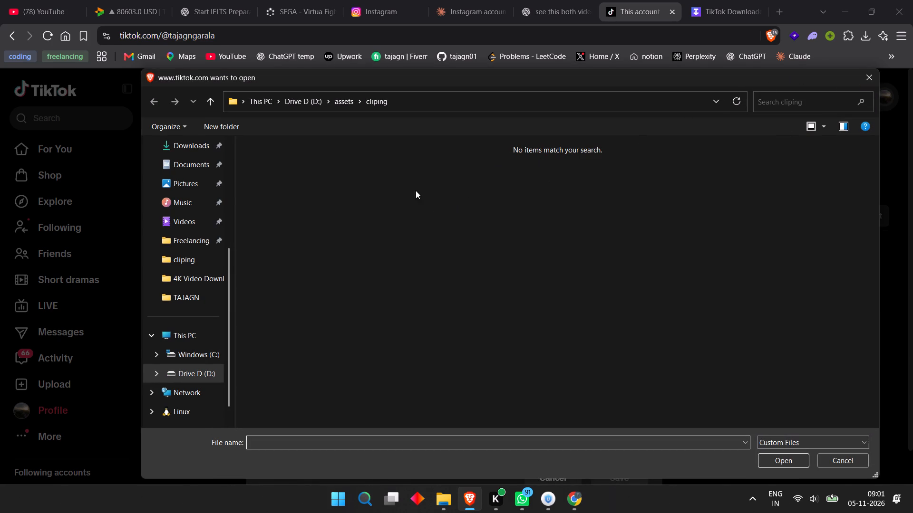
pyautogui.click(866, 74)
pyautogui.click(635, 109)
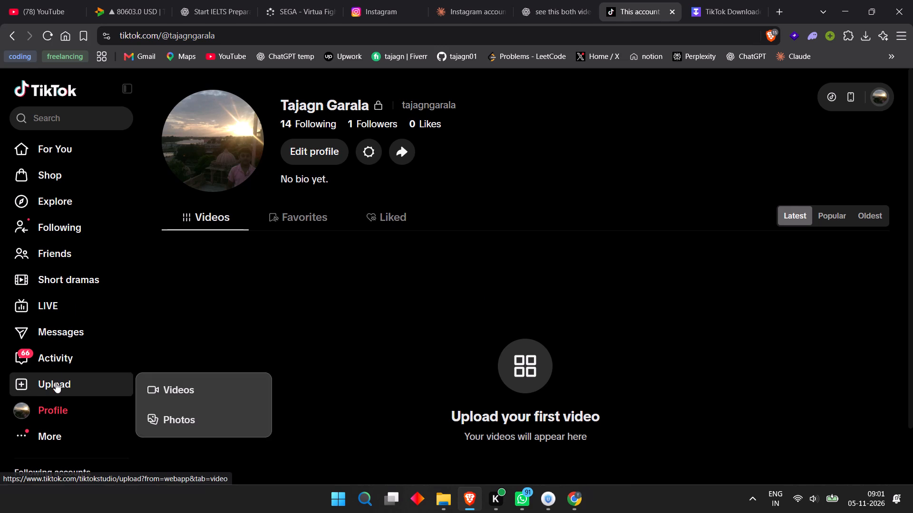
# View the TikTok activity notifications and rerun the recent search for SEGA - Virtua Fighter Crossroads Lionel Rafale.
pyautogui.click(56, 352)
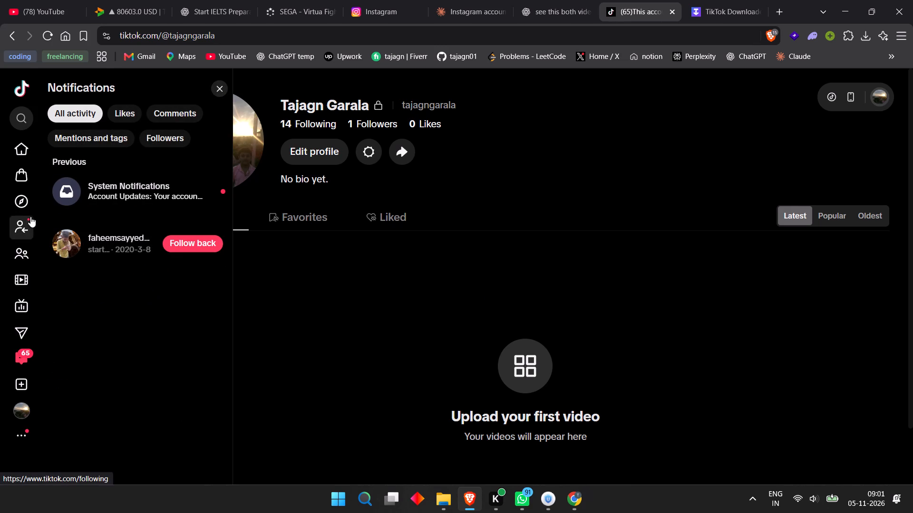
pyautogui.click(23, 124)
pyautogui.click(141, 165)
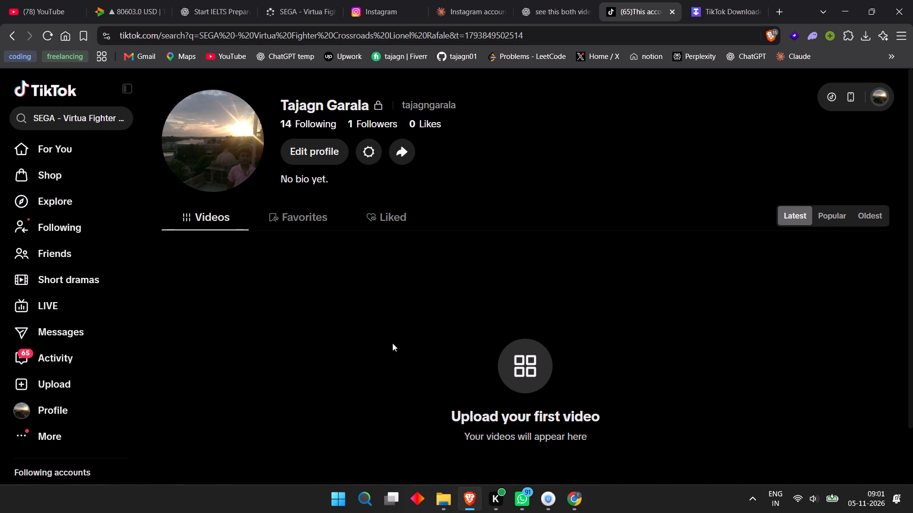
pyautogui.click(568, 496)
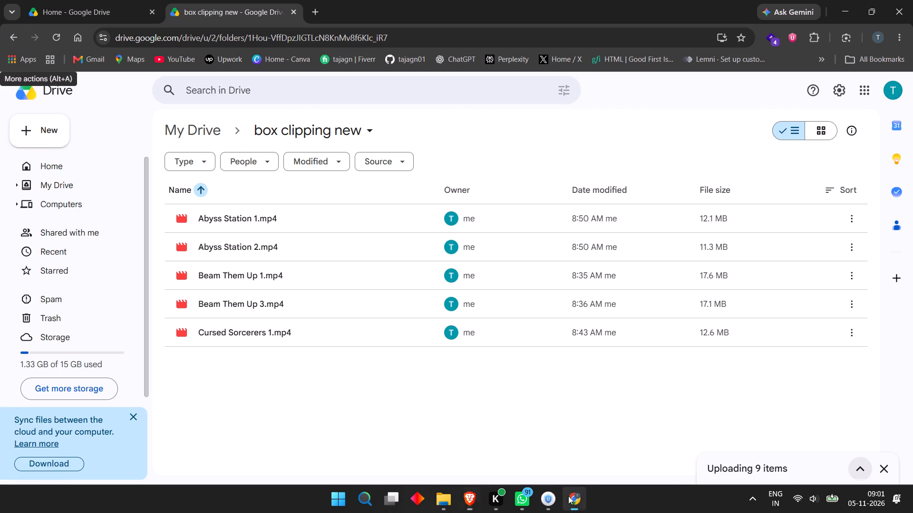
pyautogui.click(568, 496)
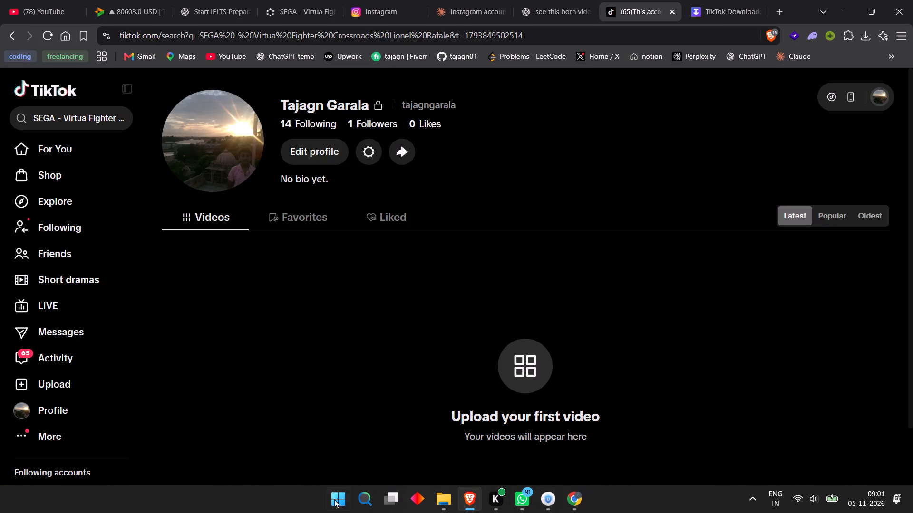
# Find CapCut in the Windows search and launch it.
pyautogui.click(336, 501)
pyautogui.click(336, 501)
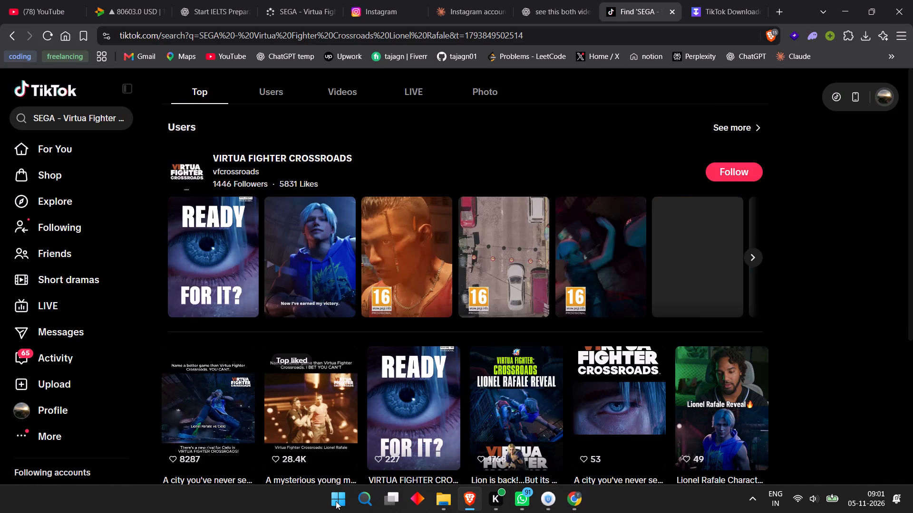
pyautogui.click(336, 501)
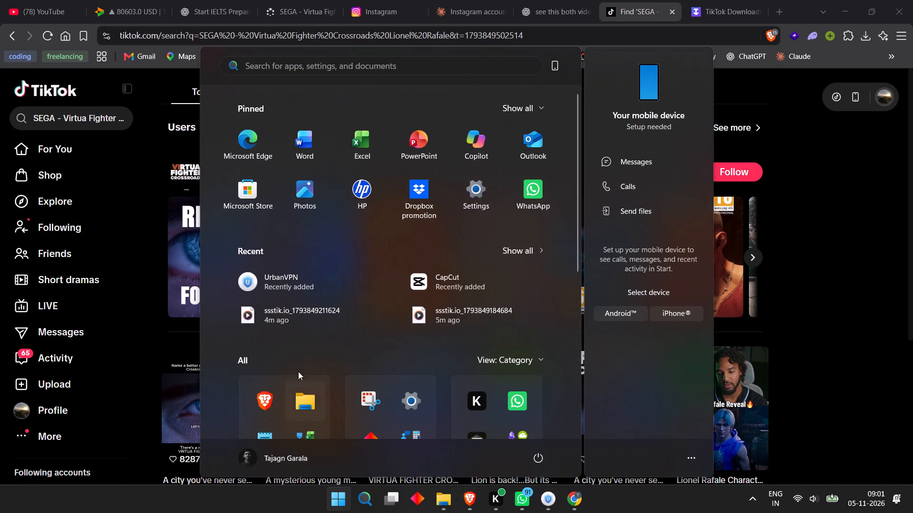
pyautogui.write('ca')
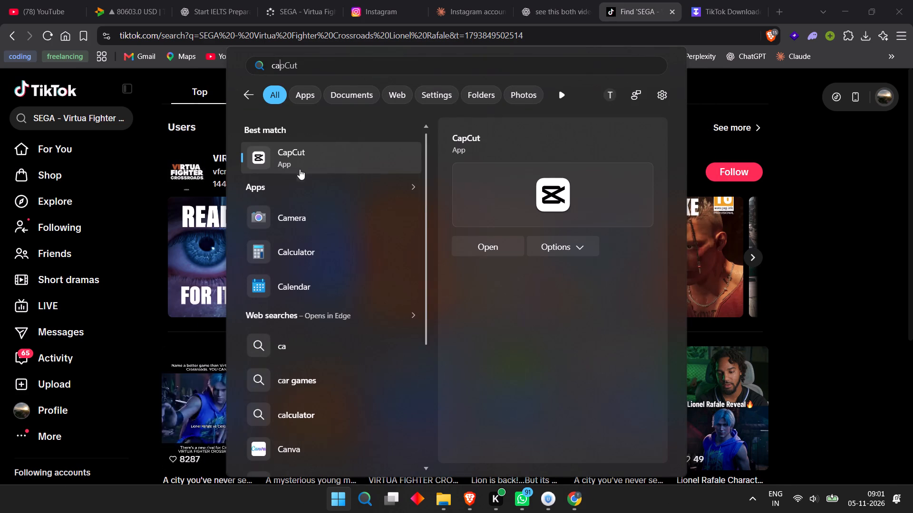
pyautogui.click(303, 160)
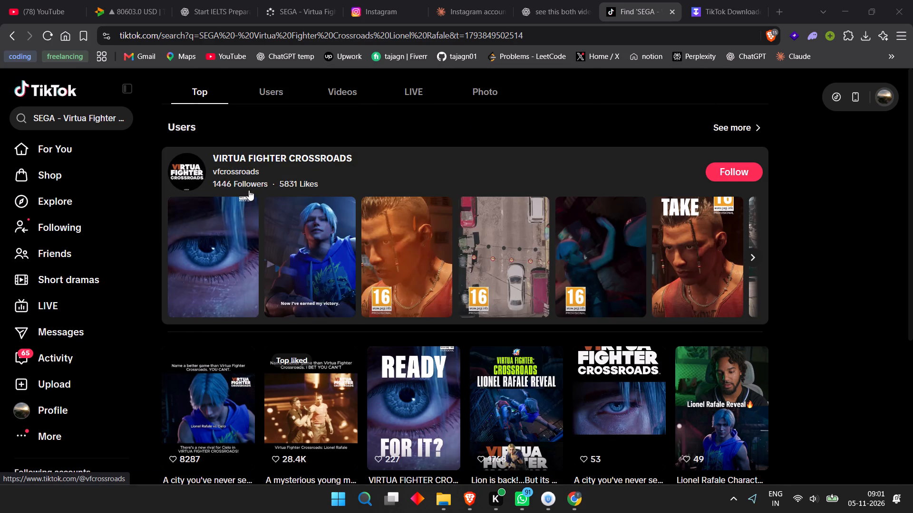
# Open the Lionel video on the VIRTUA FIGHTER CROSSROADS TikTok profile (vfcrossroads) and copy its link.
pyautogui.click(264, 163)
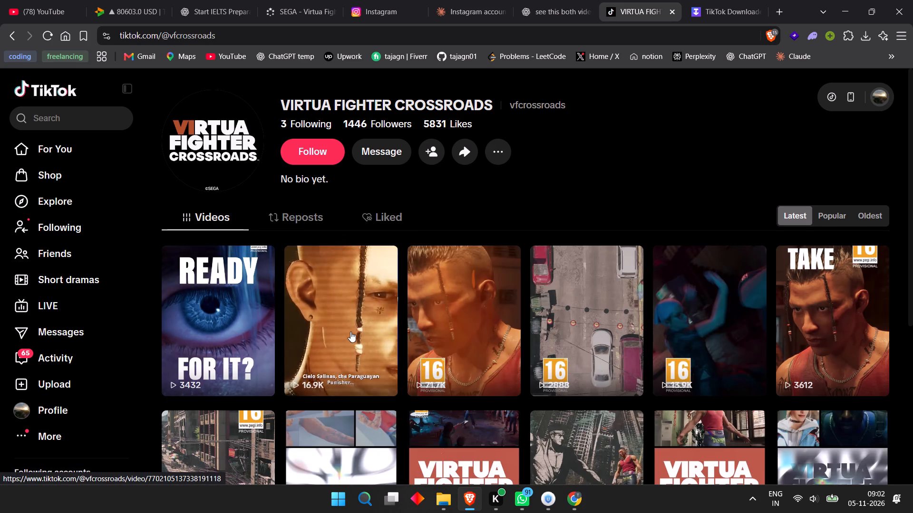
pyautogui.scroll(-2, 350, 332)
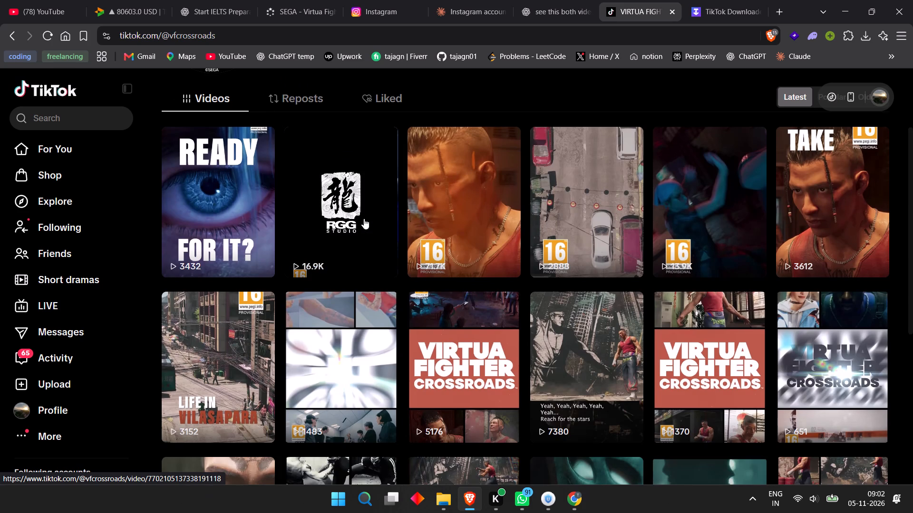
pyautogui.click(364, 218)
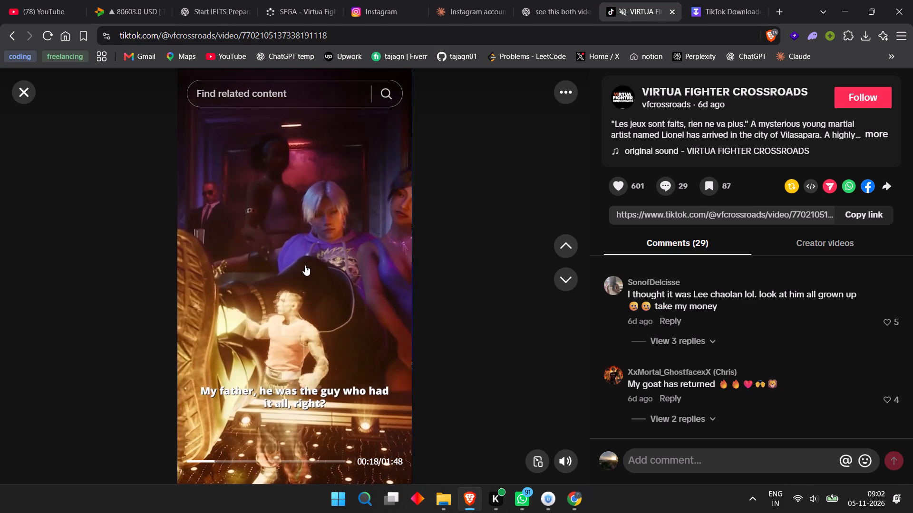
pyautogui.rightClick(305, 265)
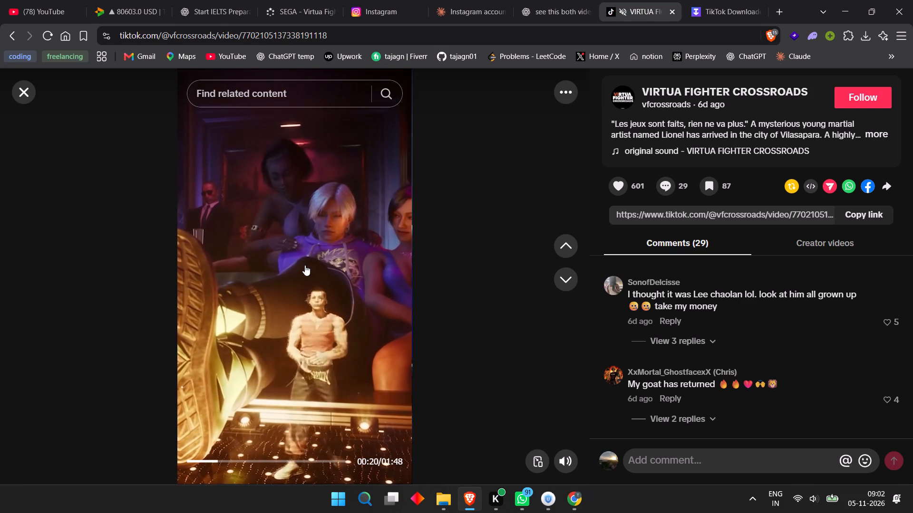
pyautogui.click(379, 467)
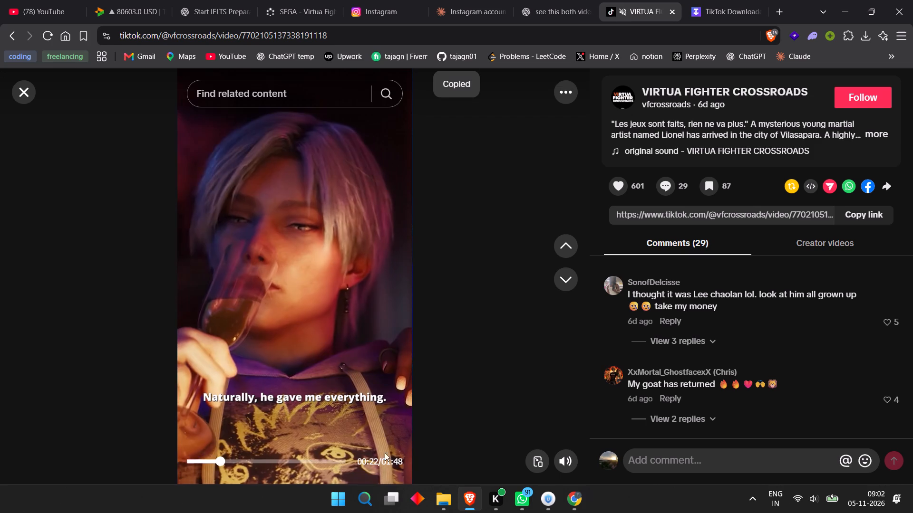
pyautogui.click(729, 0)
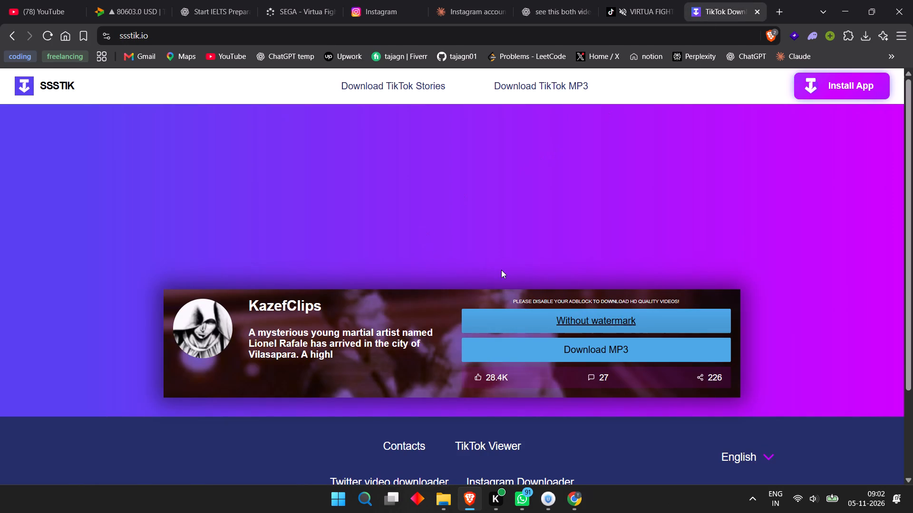
pyautogui.scroll(5, 503, 274)
pyautogui.click(577, 316)
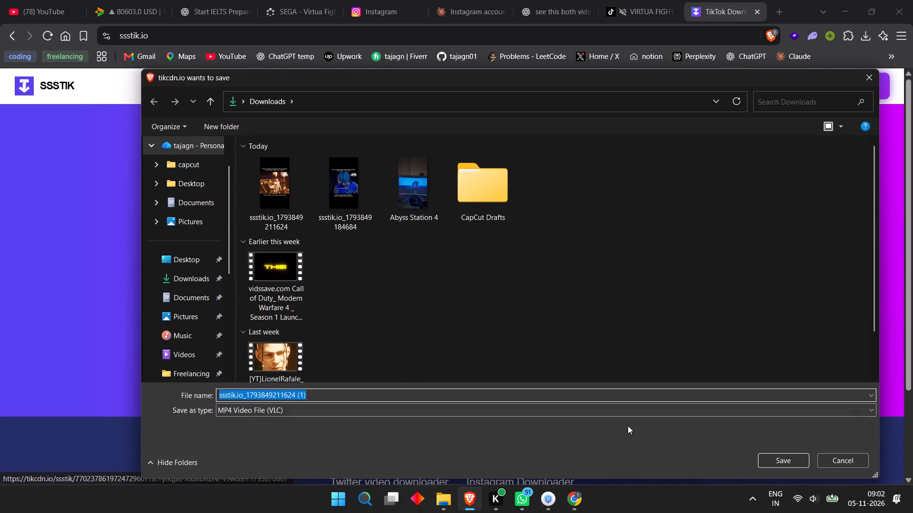
pyautogui.click(798, 465)
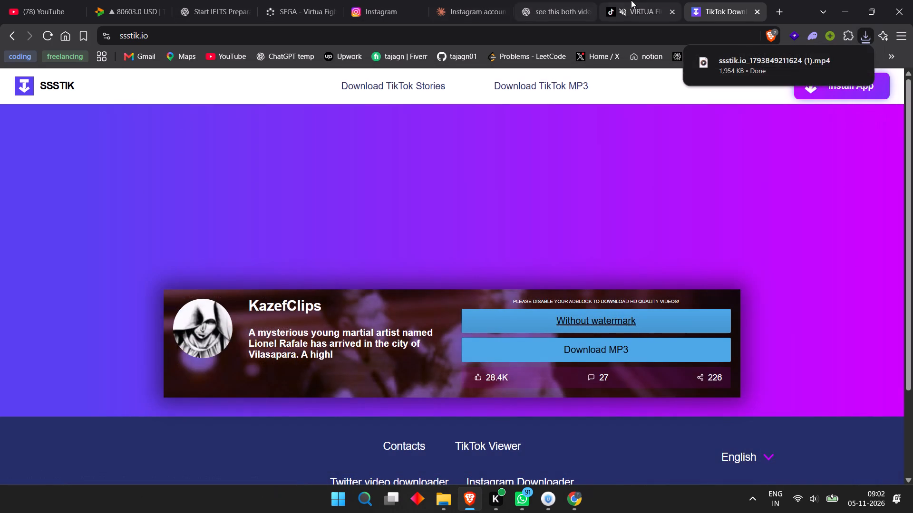
# Return to the vfcrossroads video on TikTok and close it to get back to the profile's video grid.
pyautogui.click(633, 0)
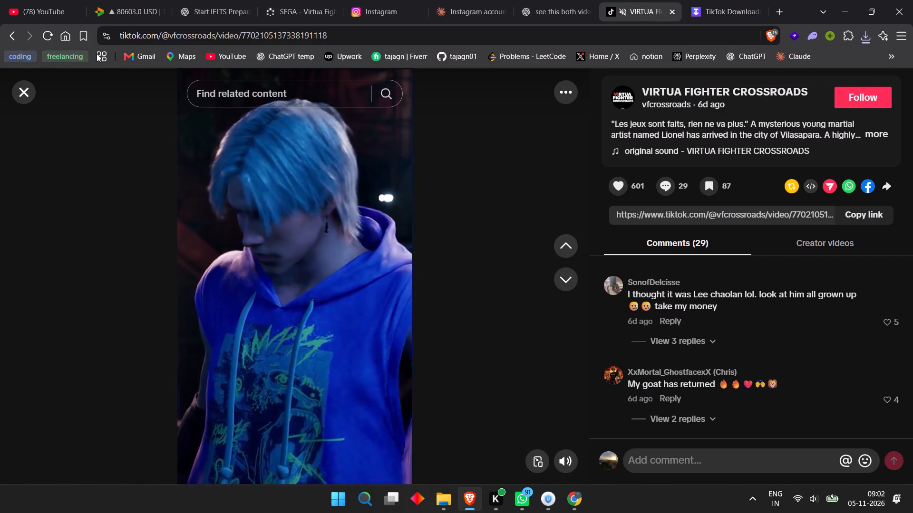
pyautogui.click(21, 89)
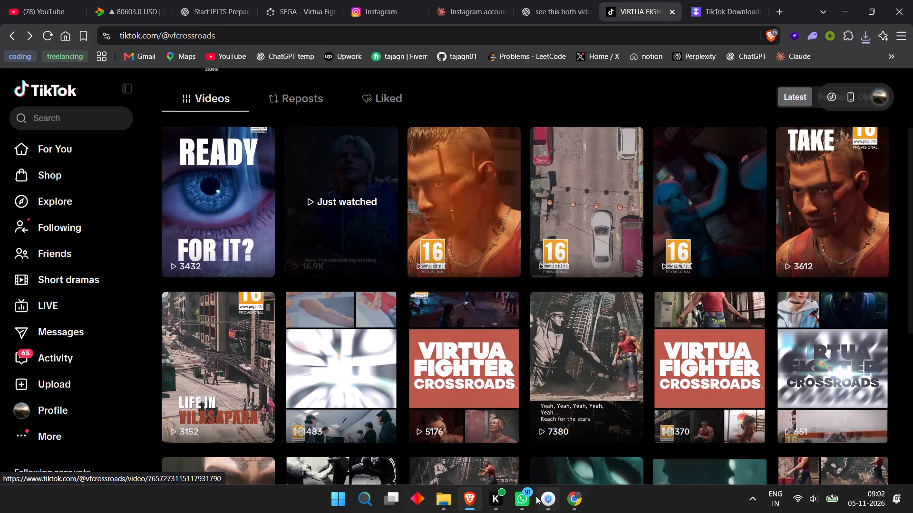
# Switch to Chrome to check the box clipping new folder in Google Drive.
pyautogui.click(571, 503)
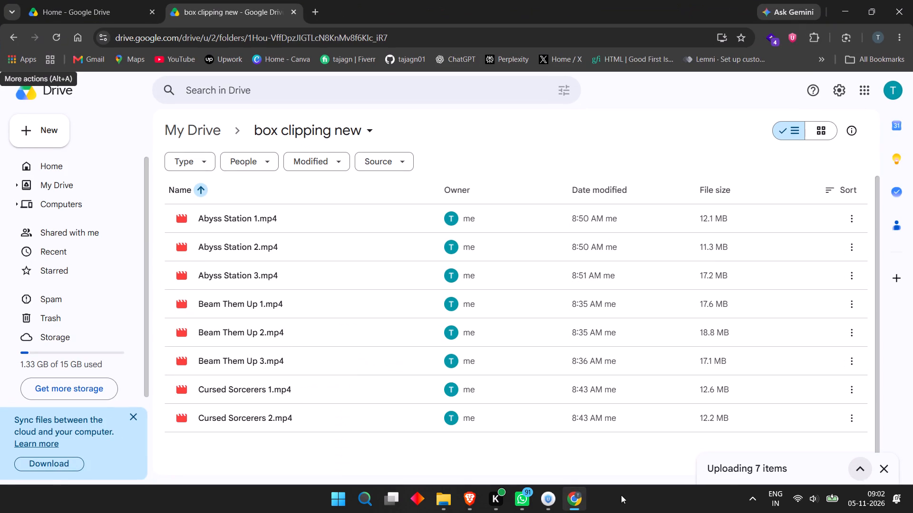
# Open the Windows Task Manager.
pyautogui.rightClick(623, 495)
pyautogui.click(671, 450)
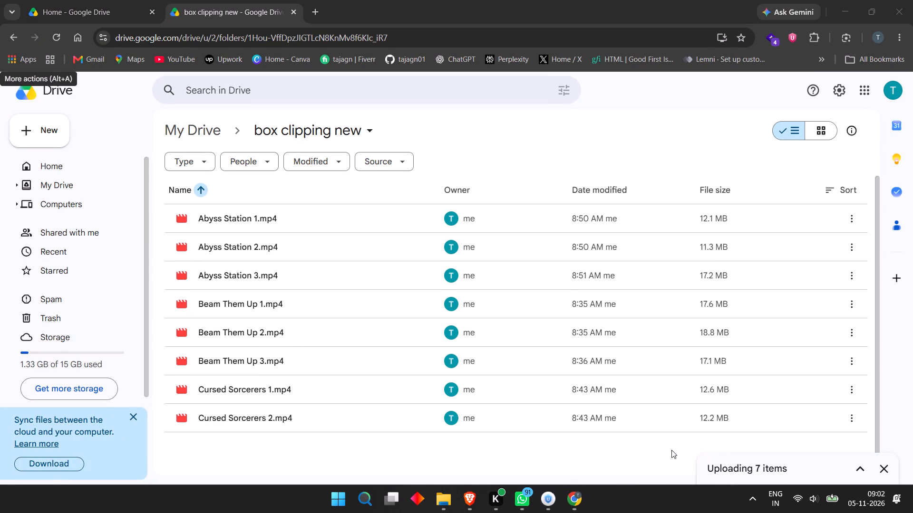
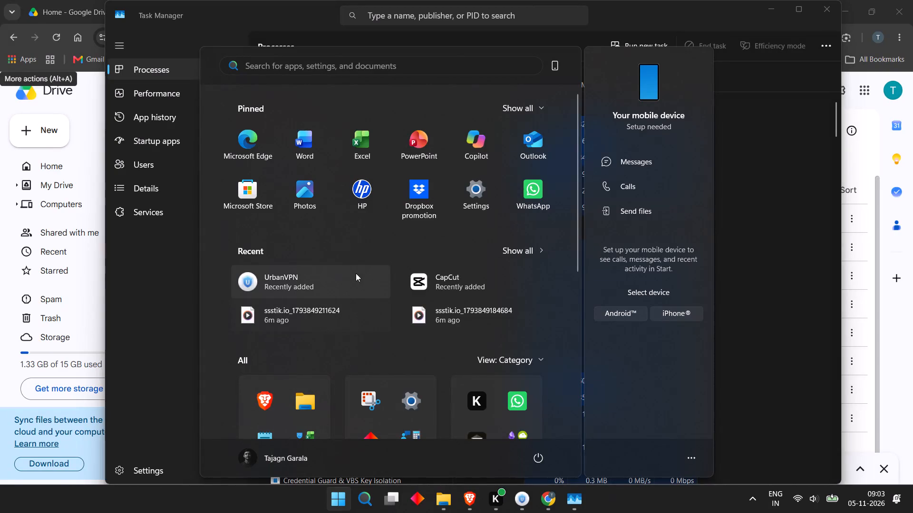
# Launch CapCut from the recently added apps.
pyautogui.click(466, 278)
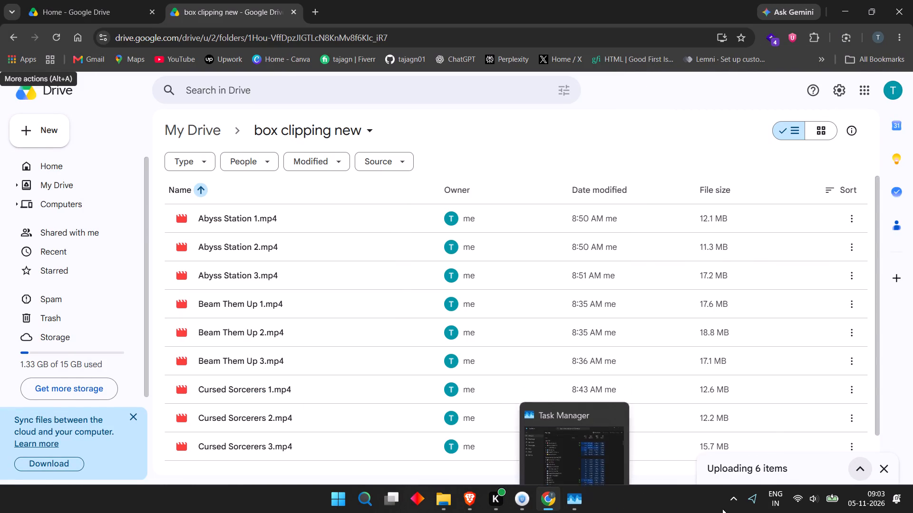
# Check the hidden background app icons in the system tray.
pyautogui.click(738, 497)
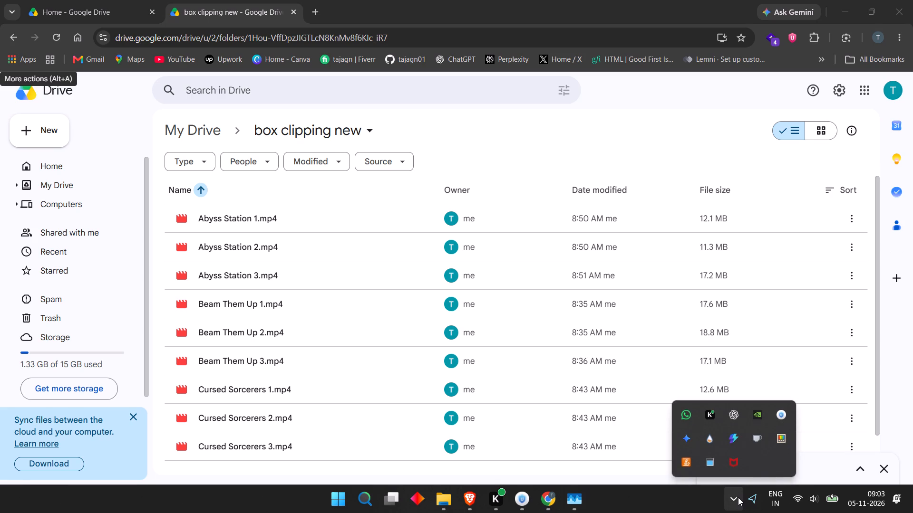
pyautogui.click(747, 496)
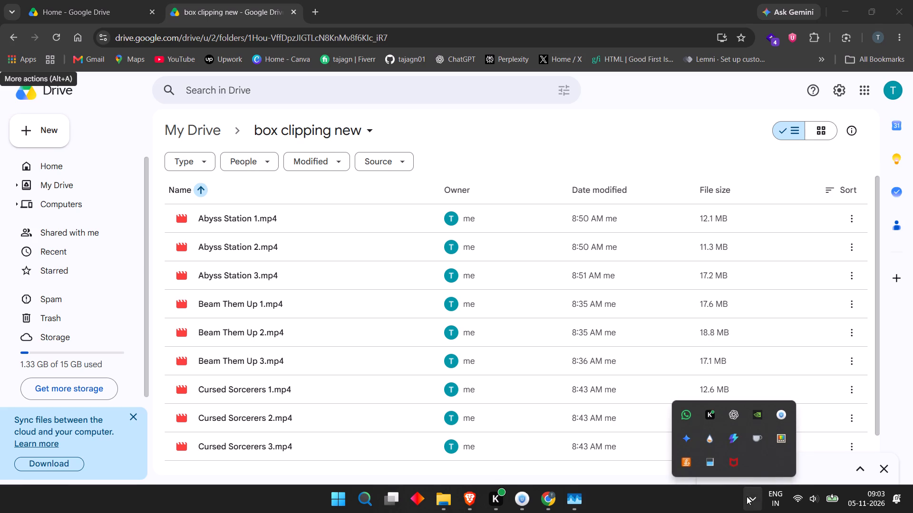
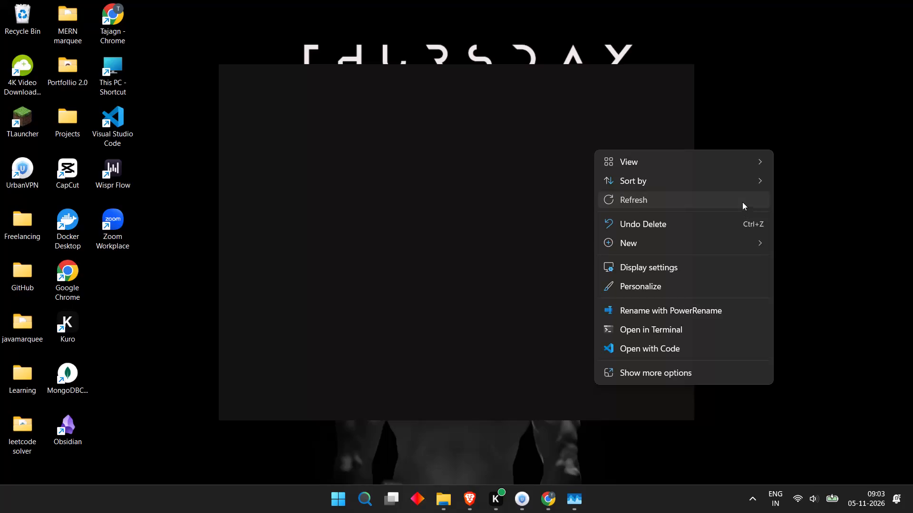
# Refresh the Windows desktop.
pyautogui.rightClick(726, 108)
pyautogui.click(744, 160)
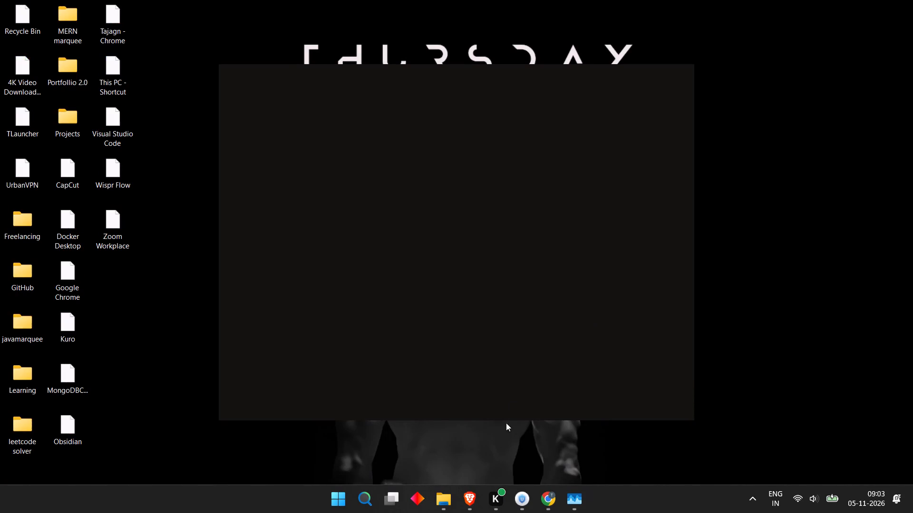
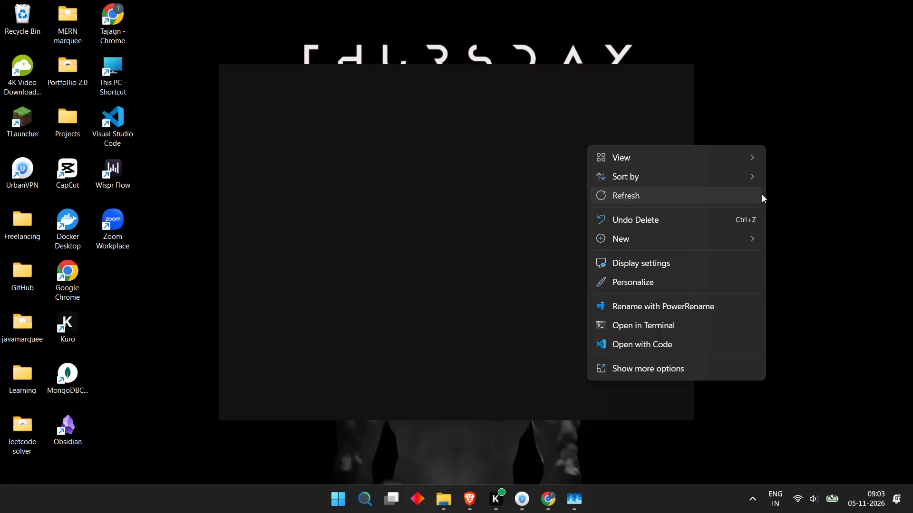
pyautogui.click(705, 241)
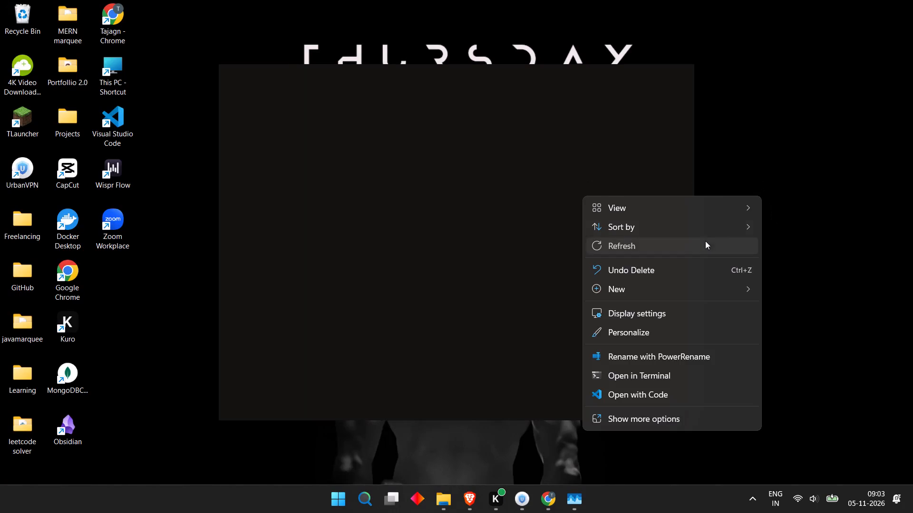
# Launch the CapCut video editor from its desktop shortcut.
pyautogui.doubleClick(68, 168)
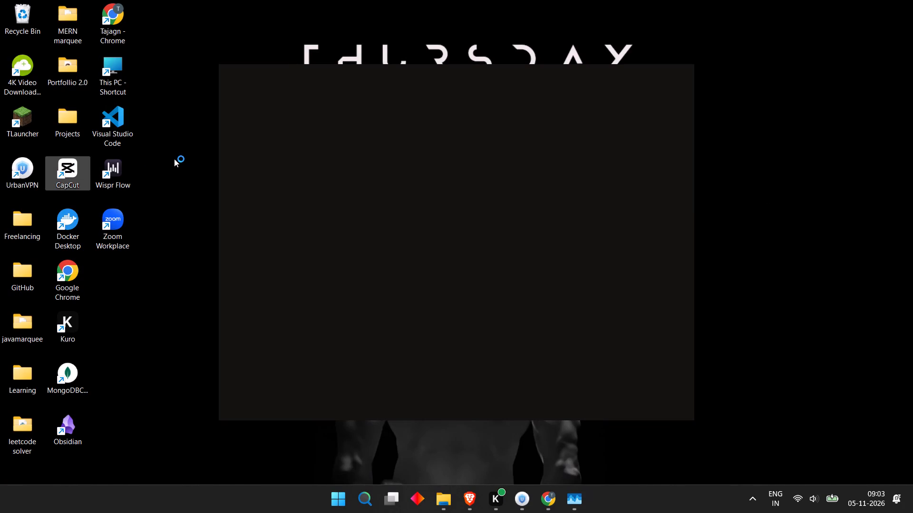
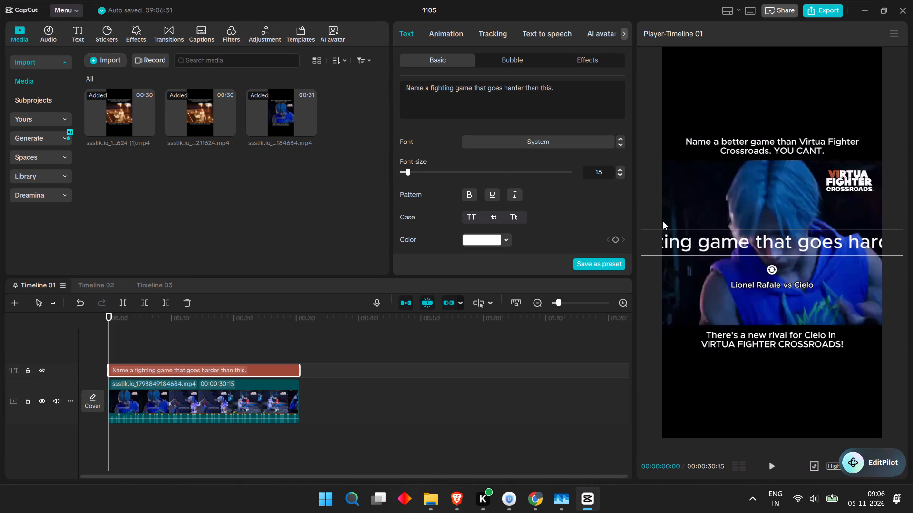
# Change the font of the new top text to Rubik-Bold.
pyautogui.moveTo(775, 236); pyautogui.dragTo(775, 114)
pyautogui.click(483, 135)
pyautogui.click(490, 145)
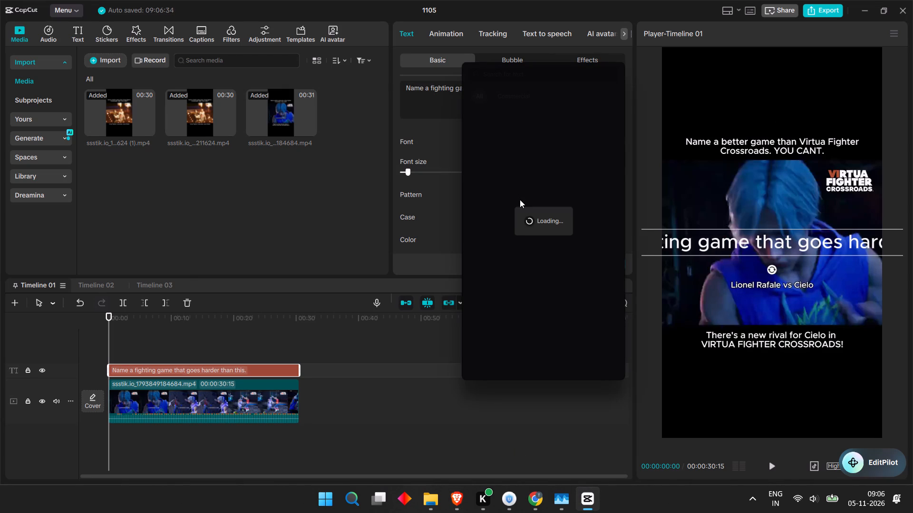
pyautogui.click(505, 338)
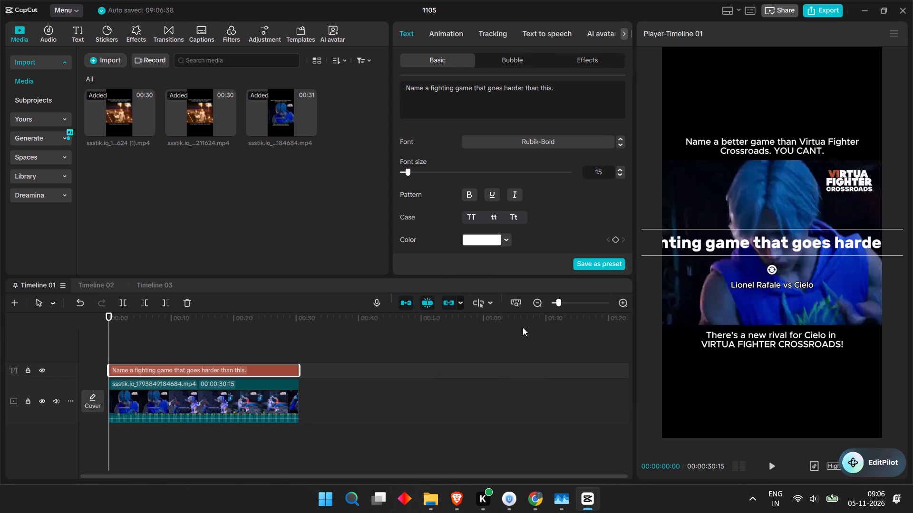
# Scale the new top text down slightly and move it up to just above the video's existing top caption.
pyautogui.scroll(-2, 517, 201)
pyautogui.scroll(-4, 561, 198)
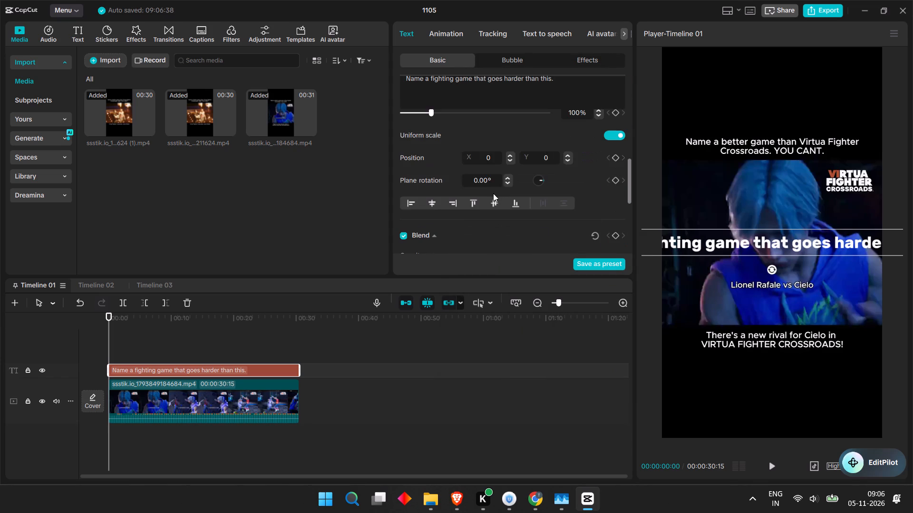
pyautogui.scroll(-2, 490, 195)
pyautogui.moveTo(844, 233); pyautogui.dragTo(719, 244)
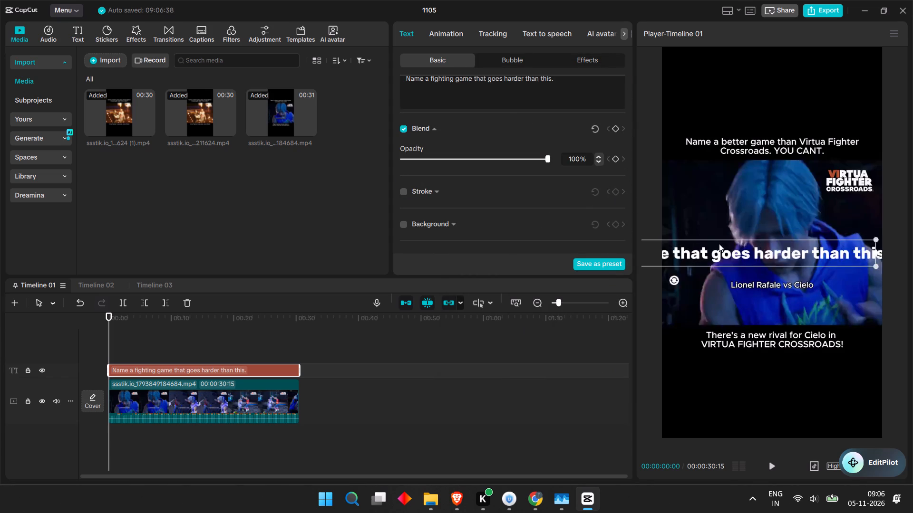
pyautogui.moveTo(719, 244); pyautogui.dragTo(665, 241)
pyautogui.moveTo(795, 236); pyautogui.dragTo(732, 246)
pyautogui.moveTo(694, 253); pyautogui.dragTo(776, 201)
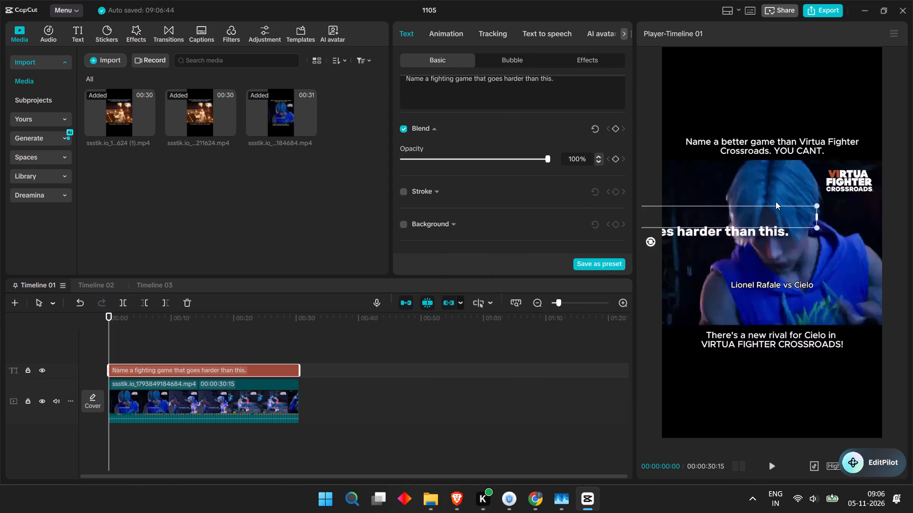
pyautogui.moveTo(776, 201); pyautogui.dragTo(811, 104)
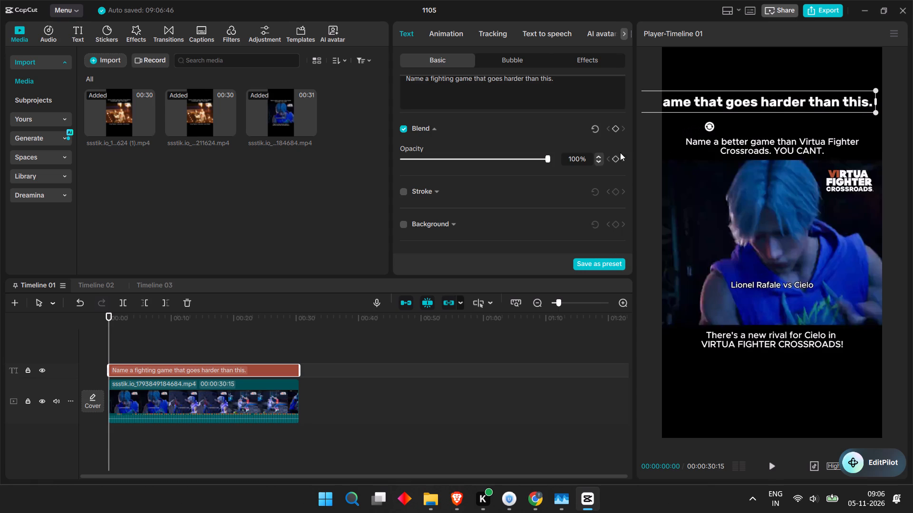
pyautogui.moveTo(787, 102); pyautogui.dragTo(787, 115)
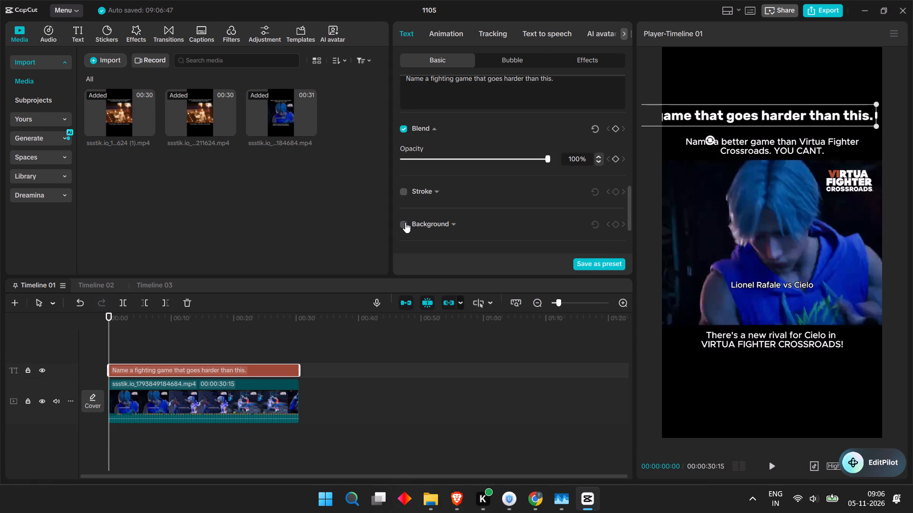
# Enable a black background on the new top text and move it over the video's existing top caption.
pyautogui.click(401, 224)
pyautogui.scroll(-2, 451, 221)
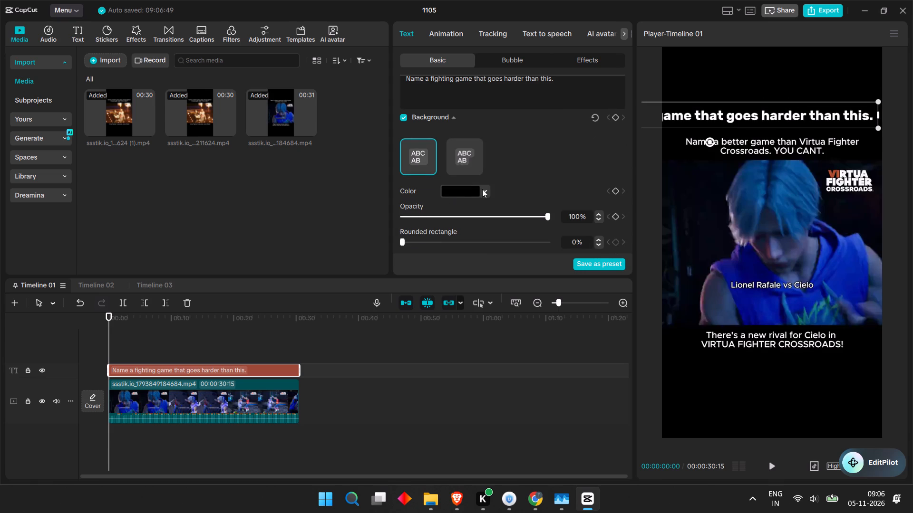
pyautogui.moveTo(734, 109); pyautogui.dragTo(758, 139)
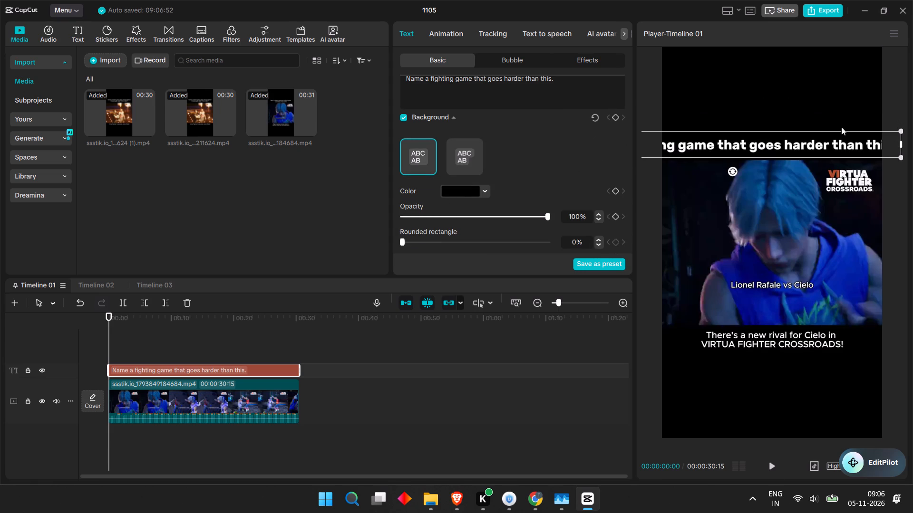
# Narrow the top text box so it wraps onto two lines, and centre it horizontally over the old top caption.
pyautogui.moveTo(901, 146); pyautogui.dragTo(846, 147)
pyautogui.moveTo(831, 146); pyautogui.dragTo(865, 142)
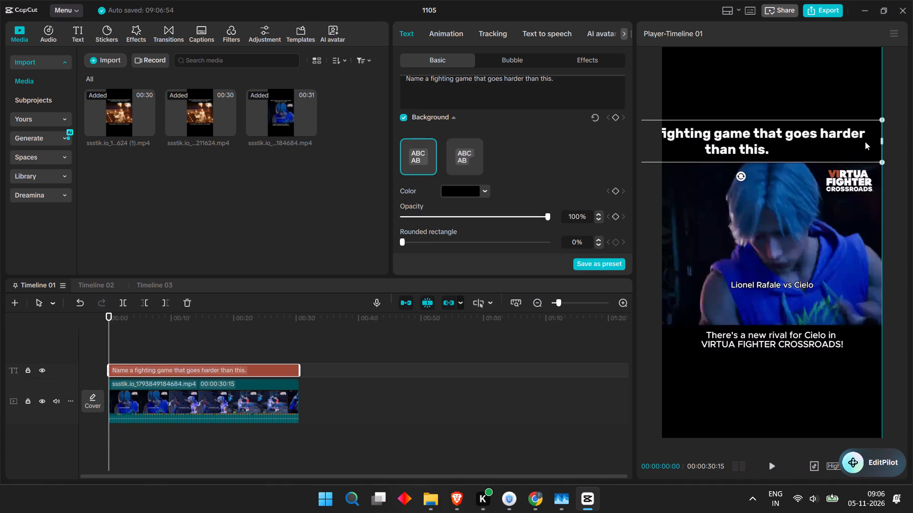
pyautogui.moveTo(865, 142); pyautogui.dragTo(877, 141)
pyautogui.moveTo(892, 138); pyautogui.dragTo(855, 143)
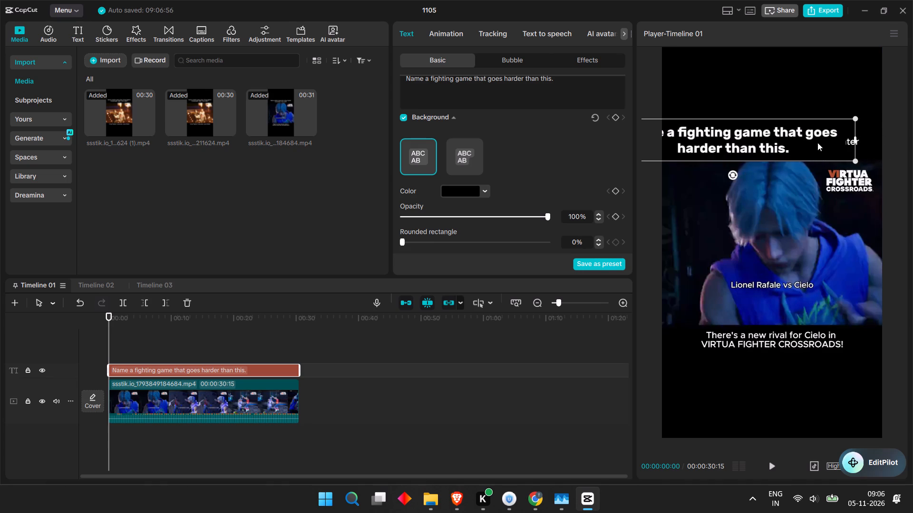
pyautogui.moveTo(817, 142); pyautogui.dragTo(859, 138)
pyautogui.click(892, 131)
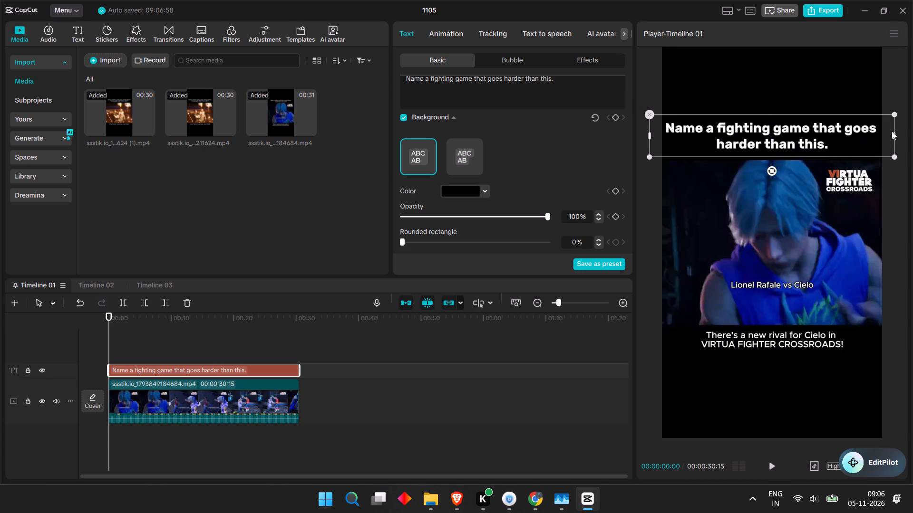
pyautogui.moveTo(894, 131); pyautogui.dragTo(885, 132)
pyautogui.moveTo(886, 136); pyautogui.dragTo(868, 140)
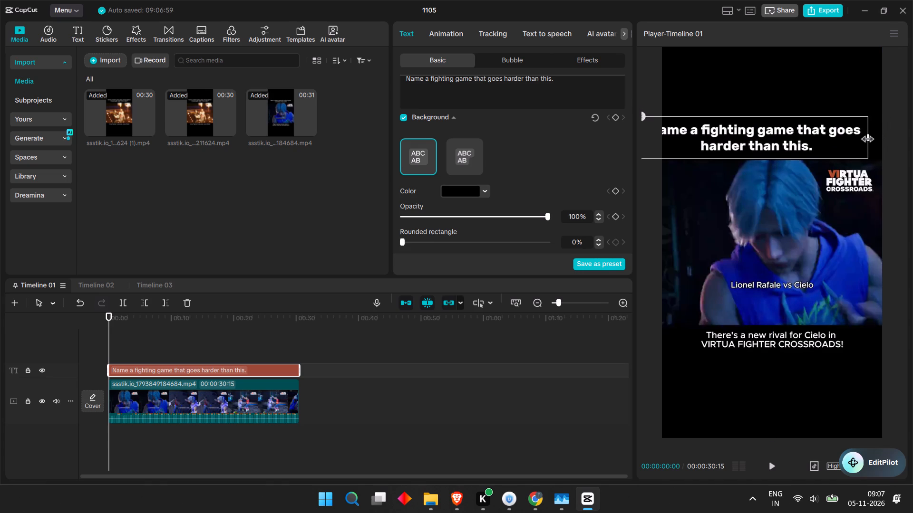
pyautogui.moveTo(868, 140); pyautogui.dragTo(867, 140)
pyautogui.moveTo(855, 142); pyautogui.dragTo(848, 144)
pyautogui.moveTo(835, 146); pyautogui.dragTo(861, 142)
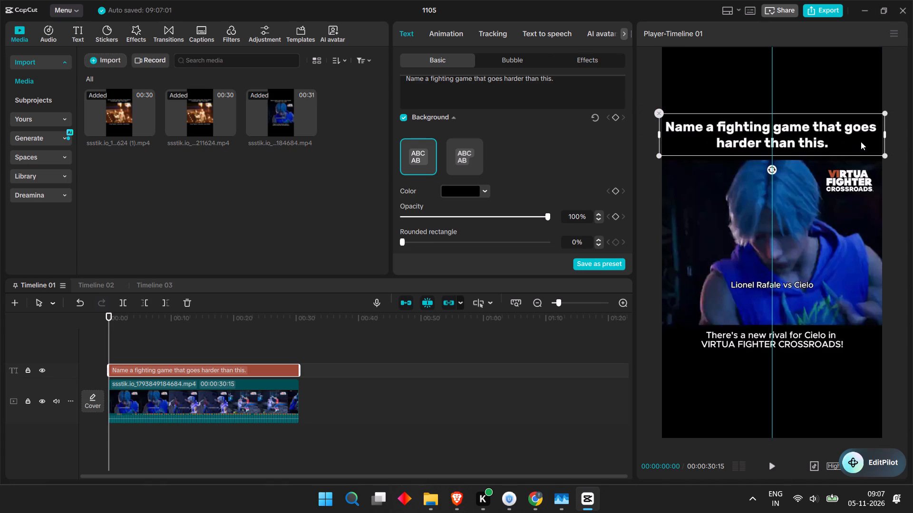
pyautogui.moveTo(861, 142); pyautogui.dragTo(861, 147)
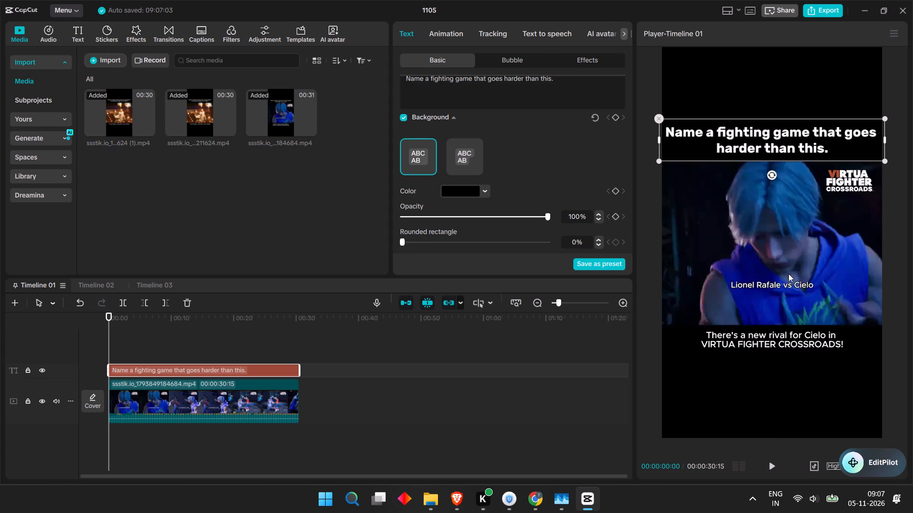
# Duplicate the top text for the full clip length and move the copy over the video's existing bottom caption.
pyautogui.click(768, 279)
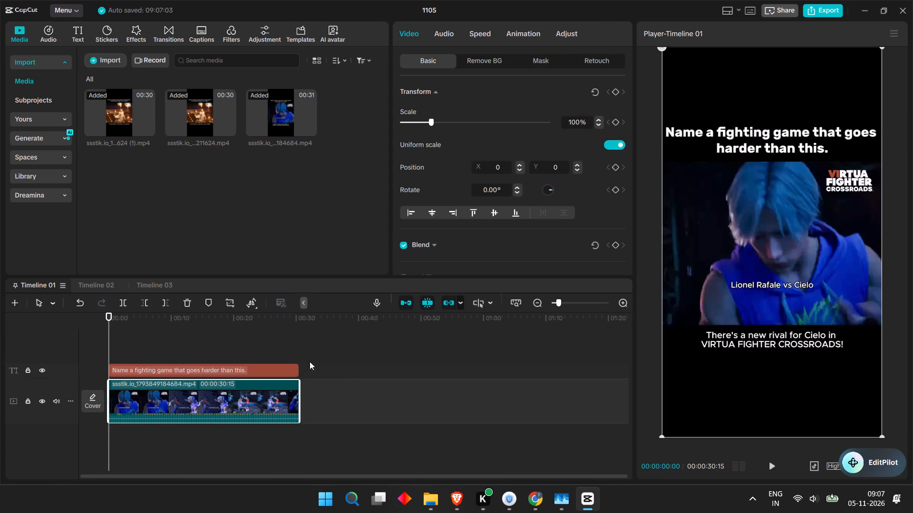
pyautogui.click(285, 368)
pyautogui.hotkey('ctrl', 'c')
pyautogui.hotkey('ctrl', 'v')
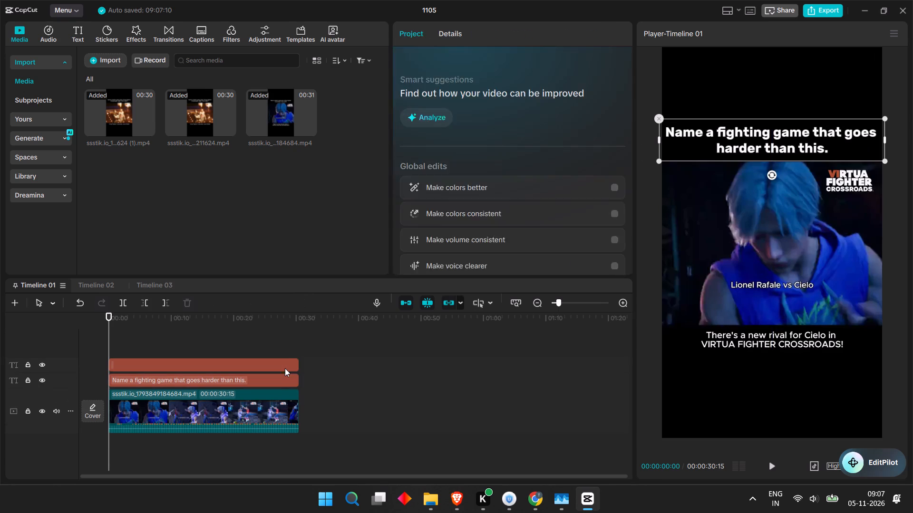
pyautogui.click(283, 366)
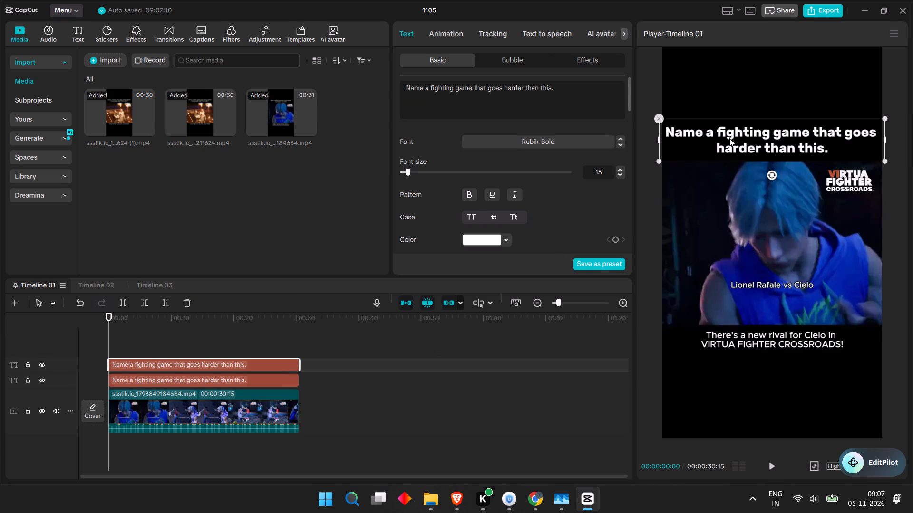
pyautogui.moveTo(729, 138); pyautogui.dragTo(728, 349)
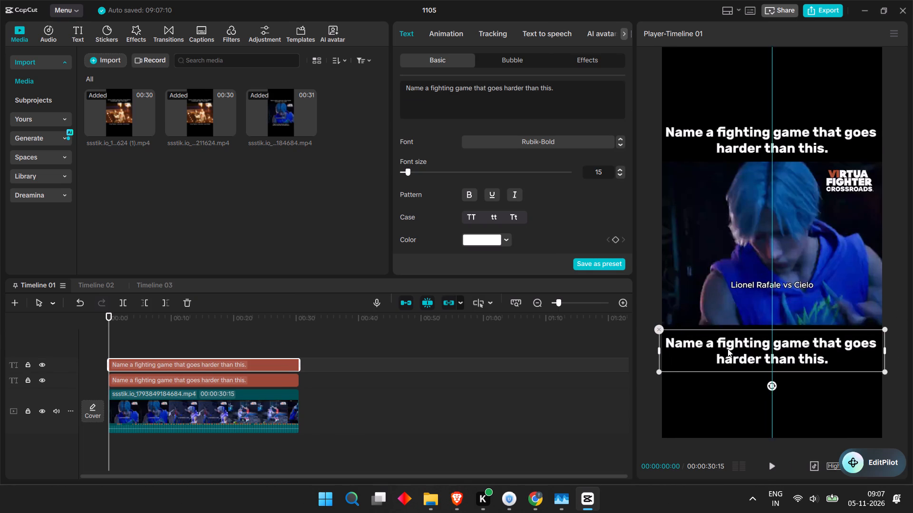
pyautogui.moveTo(728, 349); pyautogui.dragTo(738, 342)
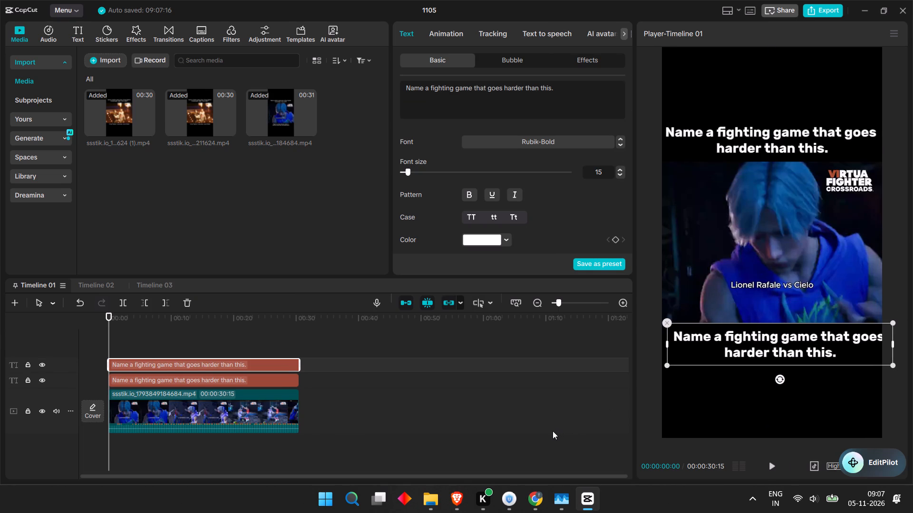
# Copy "A NEW CHALLENGER HAS ARRIVED IN VIRTUA FIGHTER CROSSROADS!" from ChatGPT in Brave, replace the bottom text with it in CapCut, and centre it horizontally.
pyautogui.click(465, 507)
pyautogui.moveTo(302, 330); pyautogui.dragTo(454, 321)
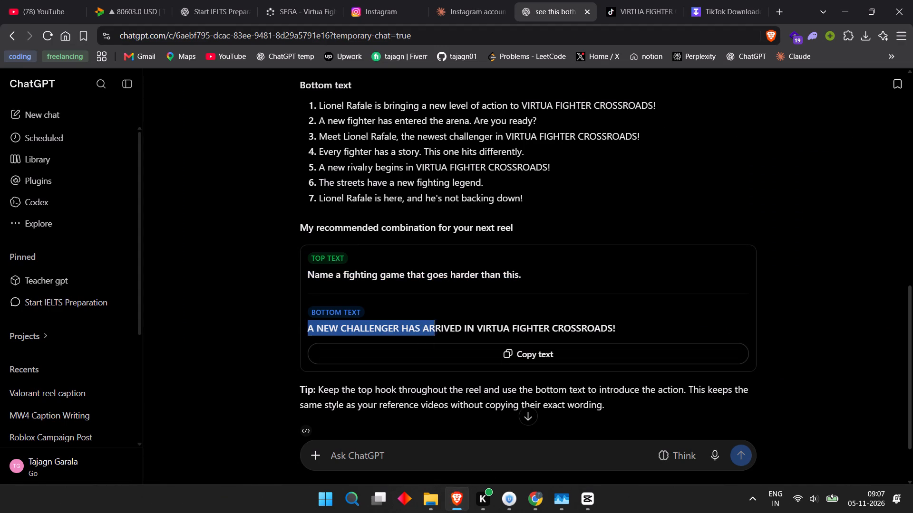
pyautogui.moveTo(454, 321); pyautogui.dragTo(635, 319)
pyautogui.hotkey('ctrl', 'c')
pyautogui.click(589, 503)
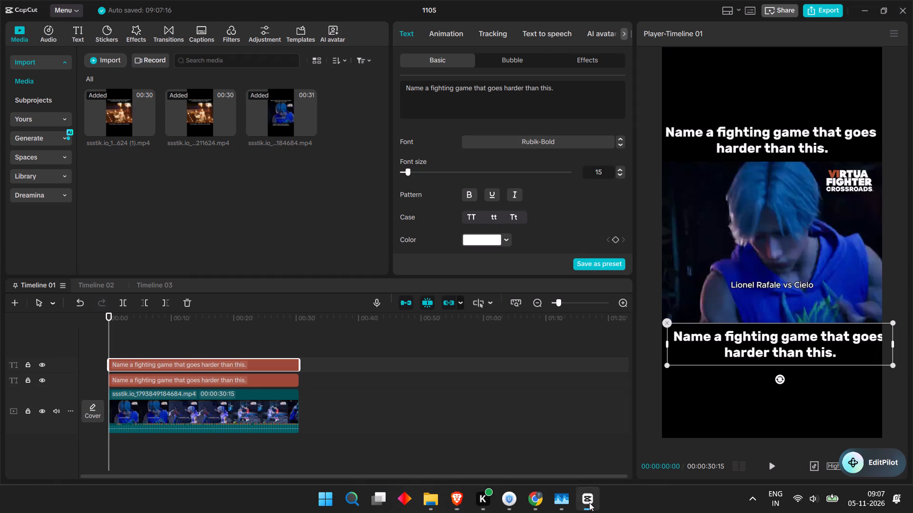
pyautogui.moveTo(563, 91); pyautogui.dragTo(395, 85)
pyautogui.hotkey('ctrl', 'v')
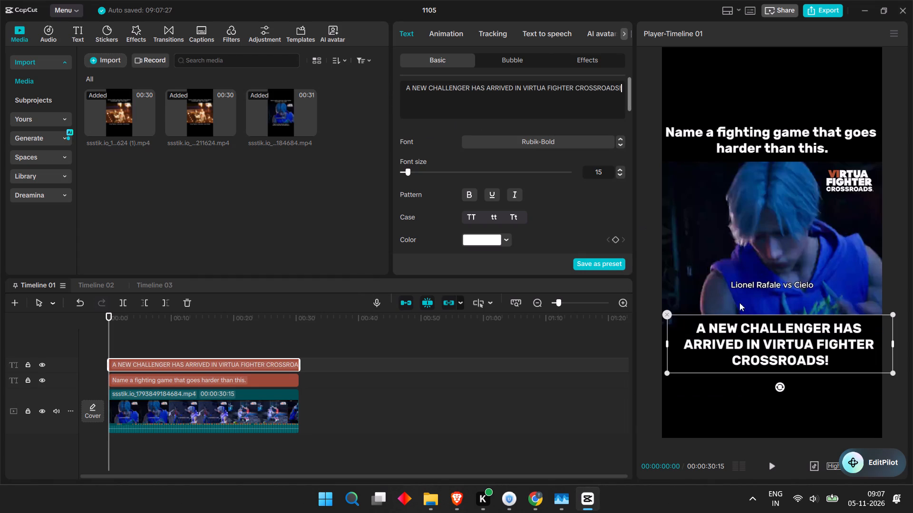
pyautogui.moveTo(778, 342); pyautogui.dragTo(770, 343)
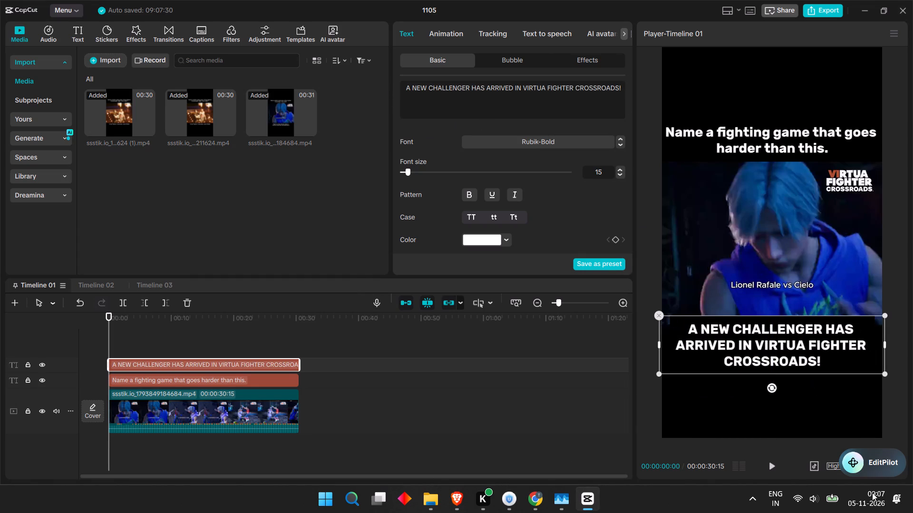
# With the YouTube Shorts interface overlay shown, shrink and narrow the bottom text so it clears the side buttons, and hide the overlay.
pyautogui.moveTo(874, 465); pyautogui.dragTo(868, 391)
pyautogui.click(814, 464)
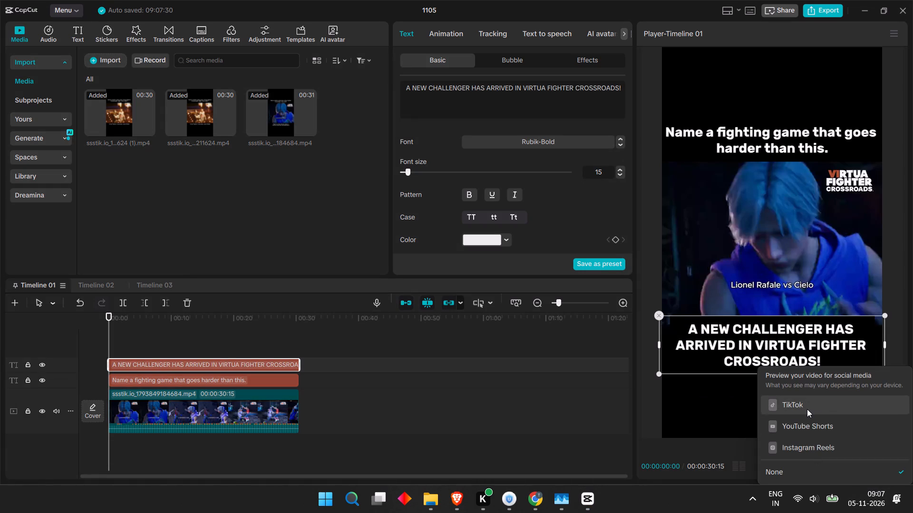
pyautogui.click(806, 426)
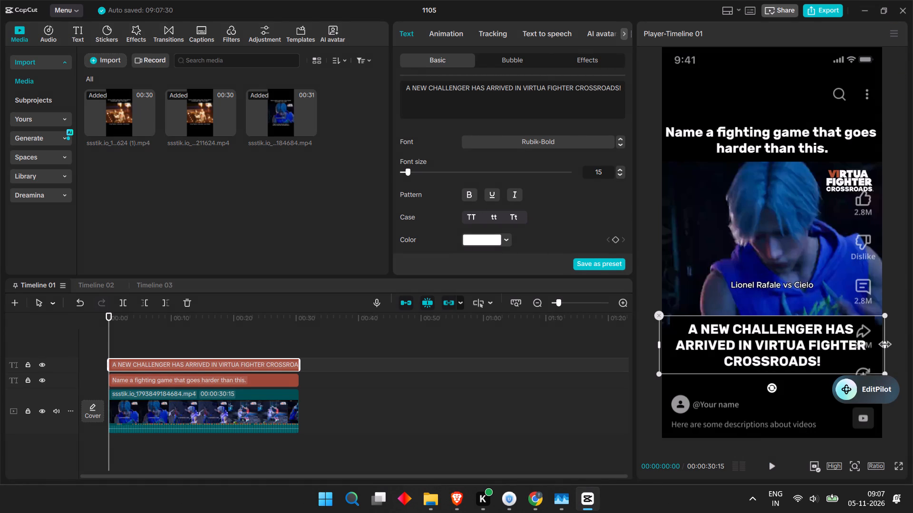
pyautogui.moveTo(885, 346); pyautogui.dragTo(853, 350)
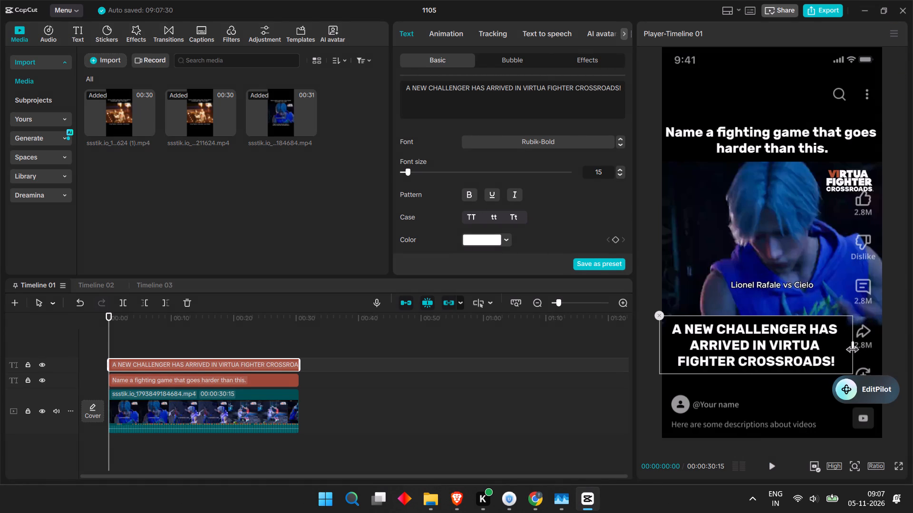
pyautogui.moveTo(853, 350); pyautogui.dragTo(859, 343)
pyautogui.moveTo(859, 314); pyautogui.dragTo(841, 331)
pyautogui.moveTo(845, 344); pyautogui.dragTo(847, 344)
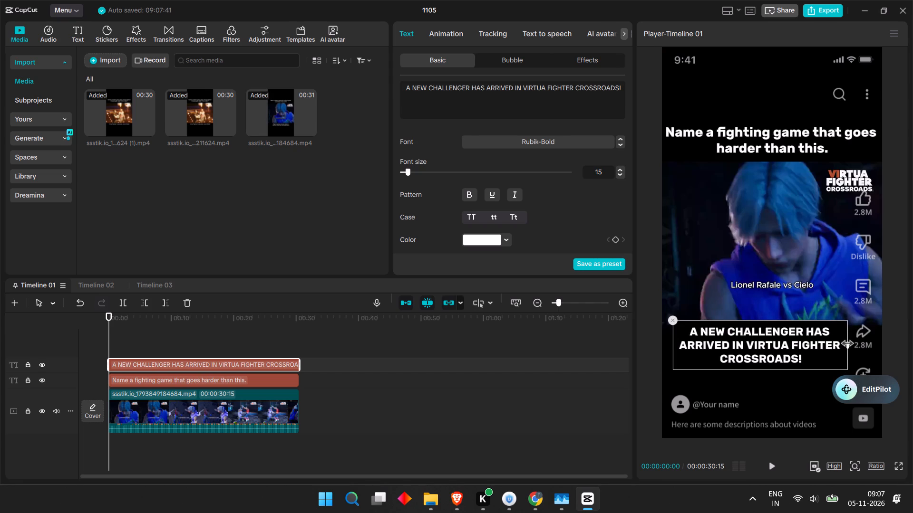
pyautogui.moveTo(847, 344); pyautogui.dragTo(852, 339)
pyautogui.moveTo(849, 342); pyautogui.dragTo(845, 338)
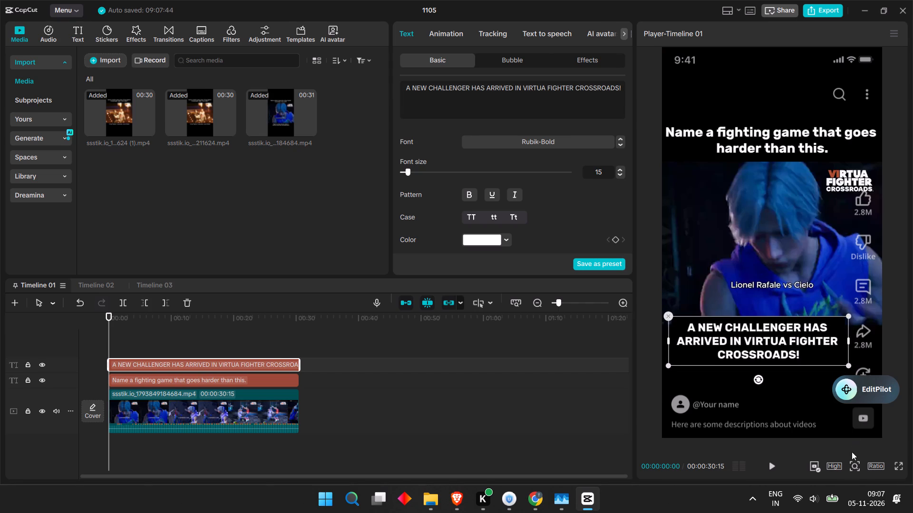
pyautogui.click(814, 470)
pyautogui.click(811, 463)
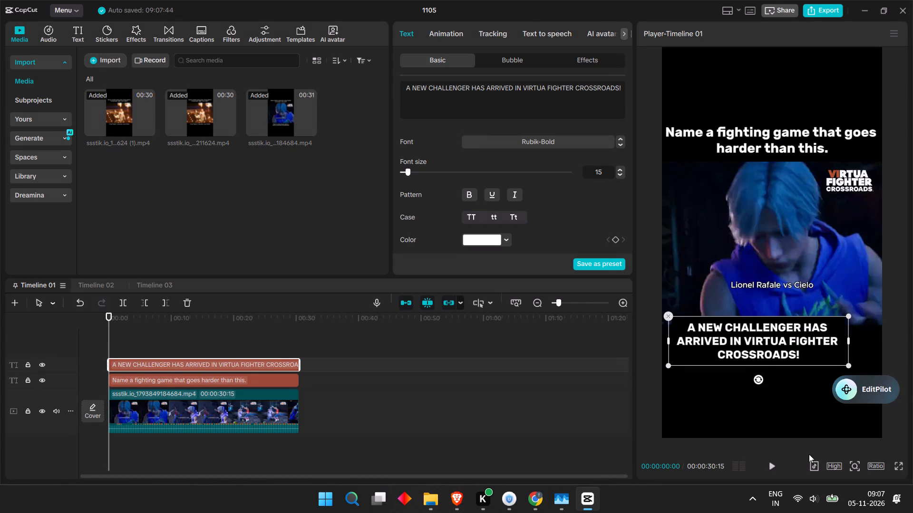
# Move the bottom text slightly lower so its black background sits just below the footage and covers the old caption.
pyautogui.press('space')
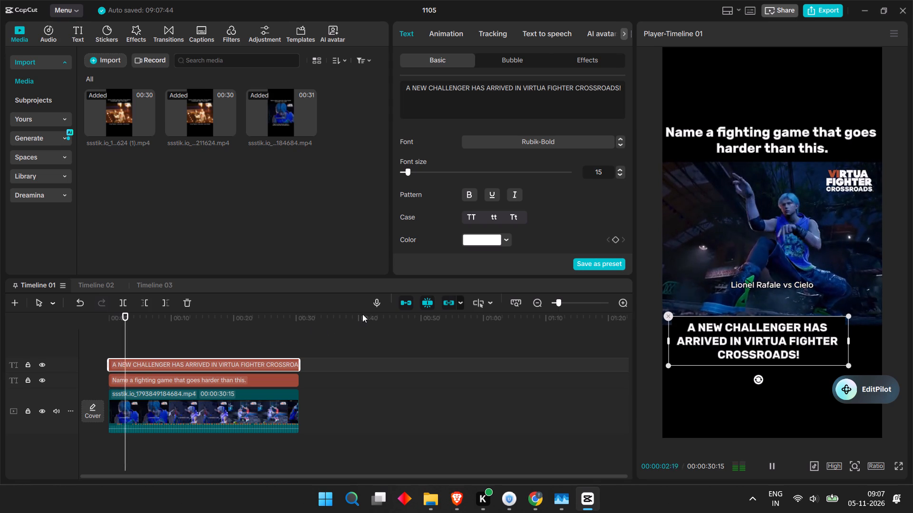
pyautogui.click(425, 338)
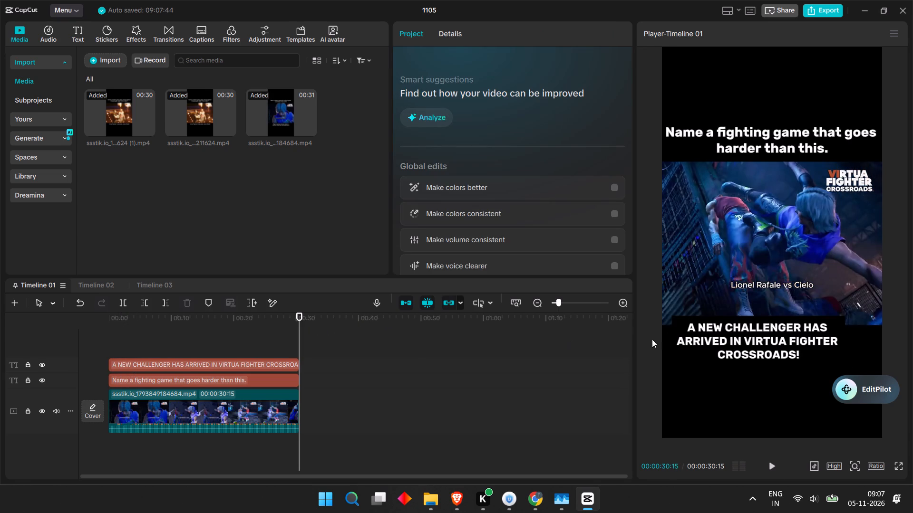
pyautogui.click(794, 323)
pyautogui.moveTo(795, 325); pyautogui.dragTo(794, 348)
pyautogui.click(794, 337)
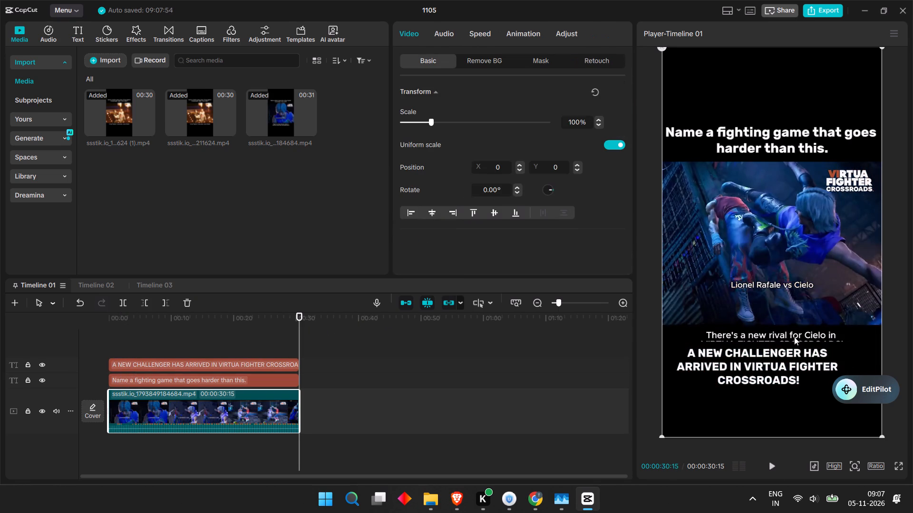
pyautogui.click(787, 358)
pyautogui.moveTo(787, 358); pyautogui.dragTo(788, 410)
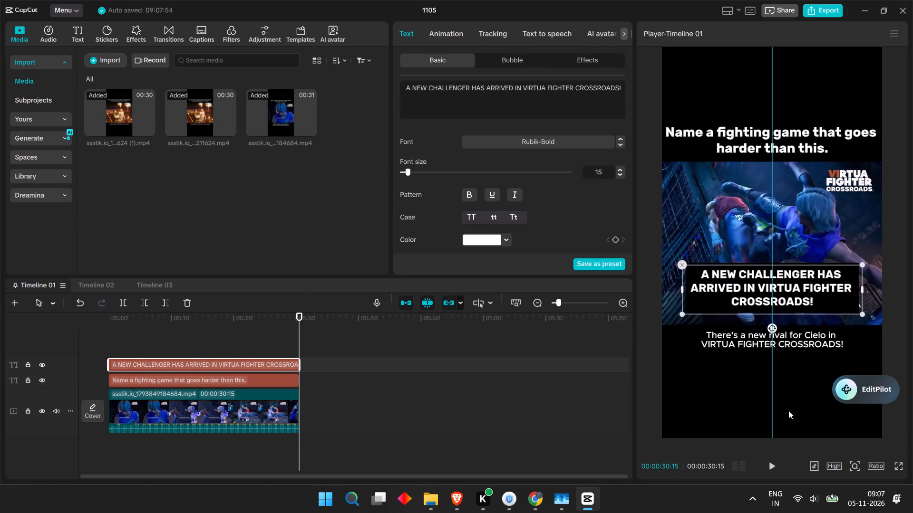
pyautogui.moveTo(788, 410); pyautogui.dragTo(778, 468)
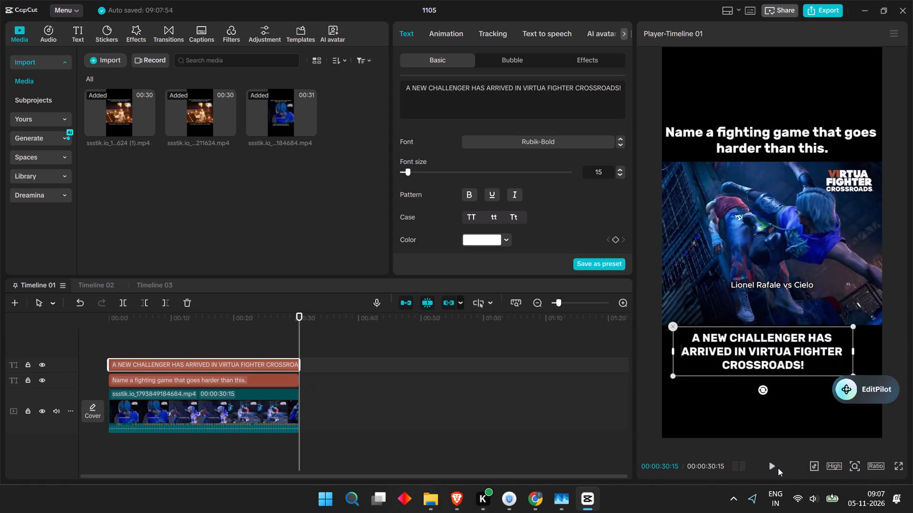
pyautogui.moveTo(778, 468); pyautogui.dragTo(778, 466)
pyautogui.click(905, 308)
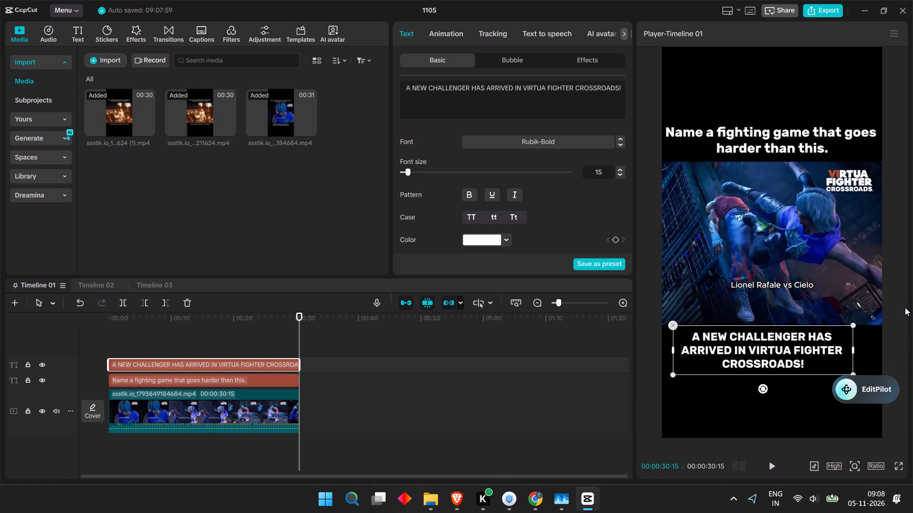
# Play back Timeline 01 from around its middle to check the top and bottom texts over the footage.
pyautogui.press('space')
pyautogui.moveTo(301, 312); pyautogui.dragTo(259, 332)
pyautogui.press('space')
pyautogui.click(311, 327)
pyautogui.moveTo(310, 330); pyautogui.dragTo(296, 332)
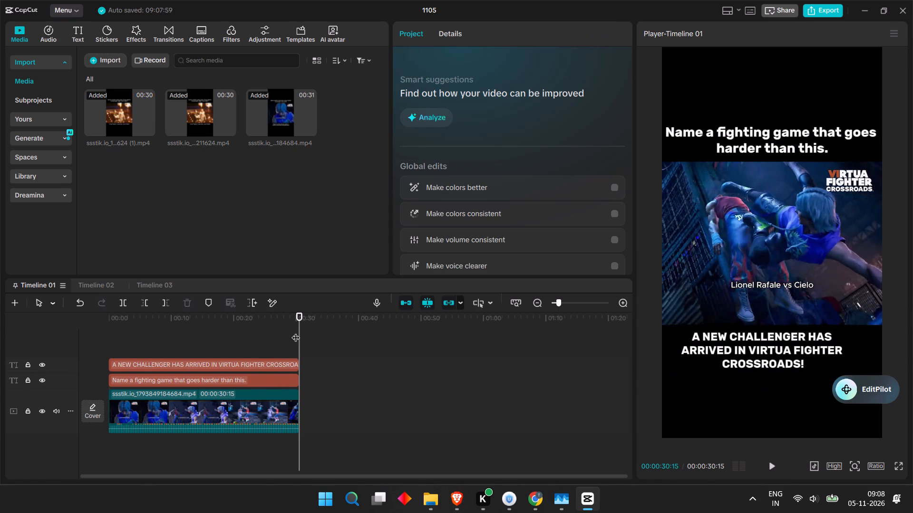
pyautogui.moveTo(296, 332); pyautogui.dragTo(250, 342)
pyautogui.moveTo(279, 331); pyautogui.dragTo(256, 338)
pyautogui.moveTo(301, 318); pyautogui.dragTo(205, 339)
pyautogui.press('space')
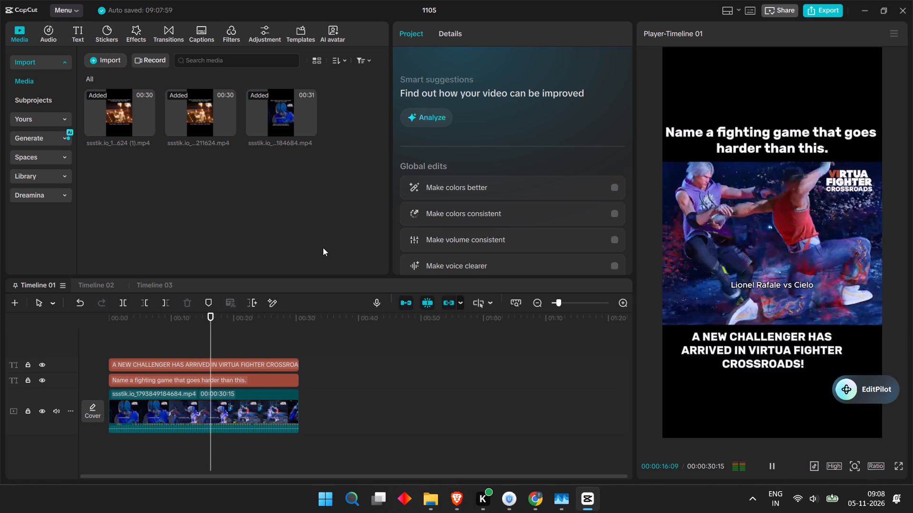
pyautogui.press('space')
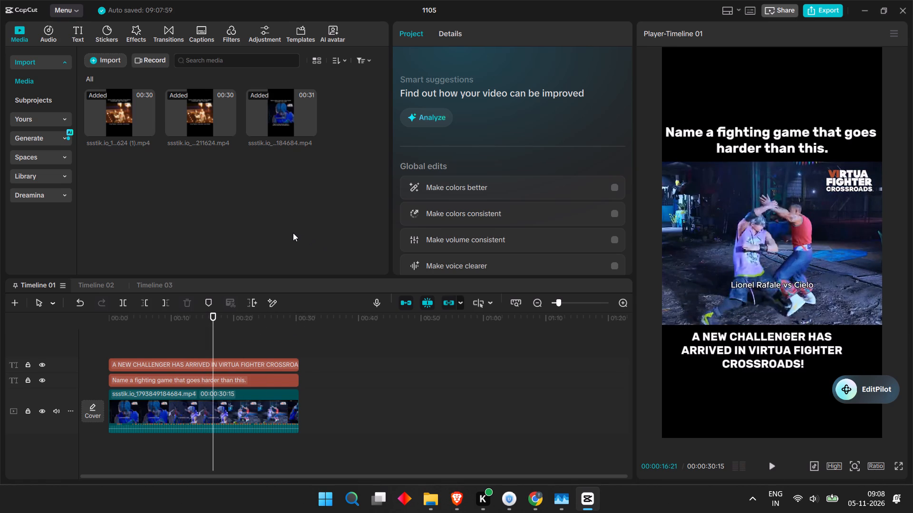
pyautogui.click(96, 285)
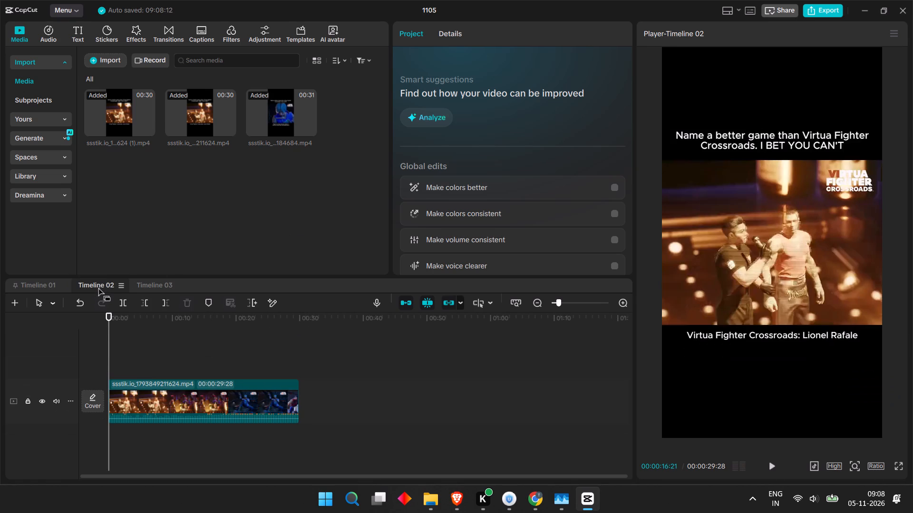
pyautogui.click(462, 502)
pyautogui.scroll(3, 417, 205)
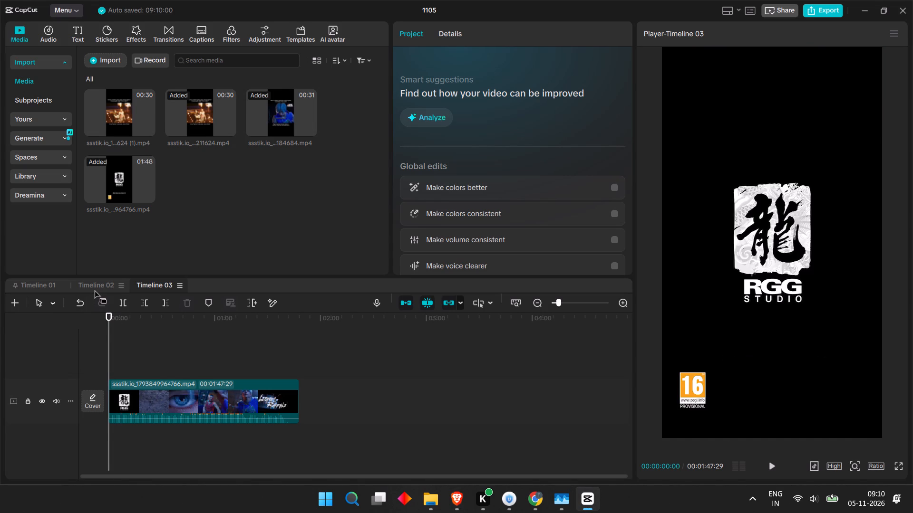
pyautogui.click(94, 289)
pyautogui.click(180, 379)
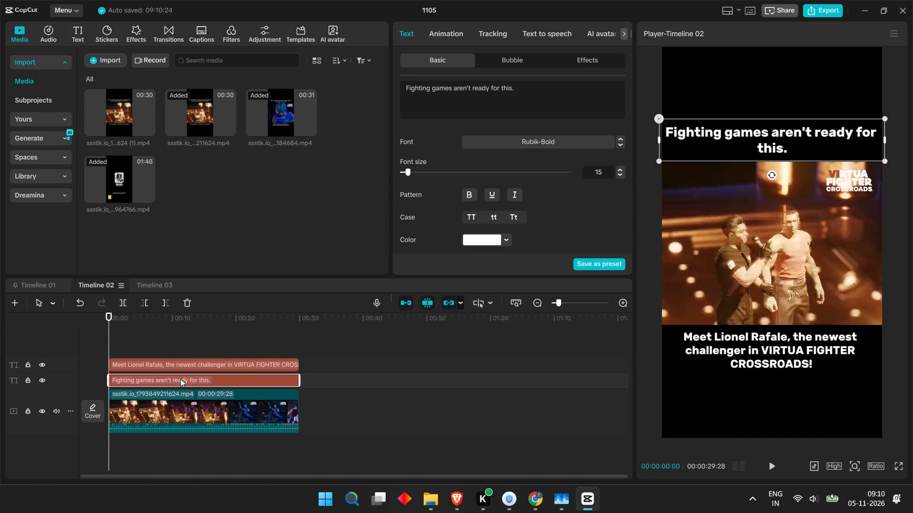
pyautogui.hotkey('ctrl', 'c')
pyautogui.click(155, 284)
pyautogui.hotkey('ctrl', 'v')
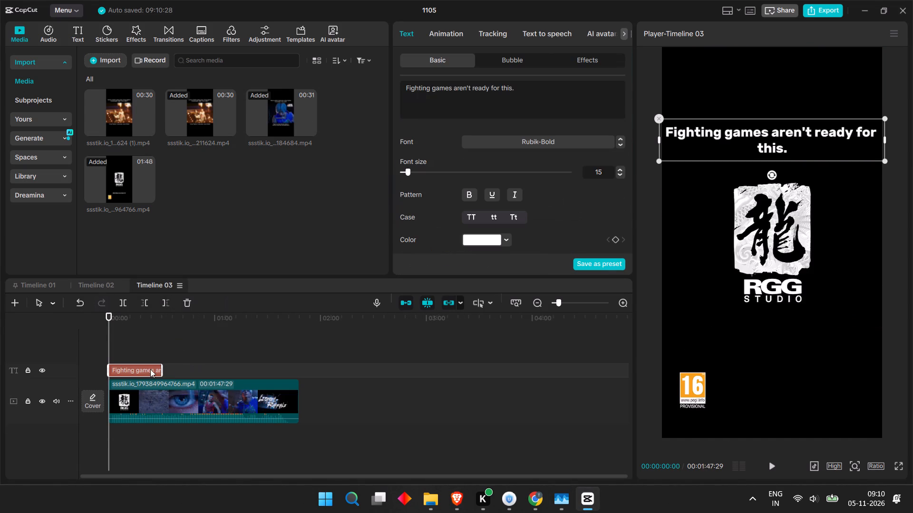
pyautogui.moveTo(163, 369); pyautogui.dragTo(298, 372)
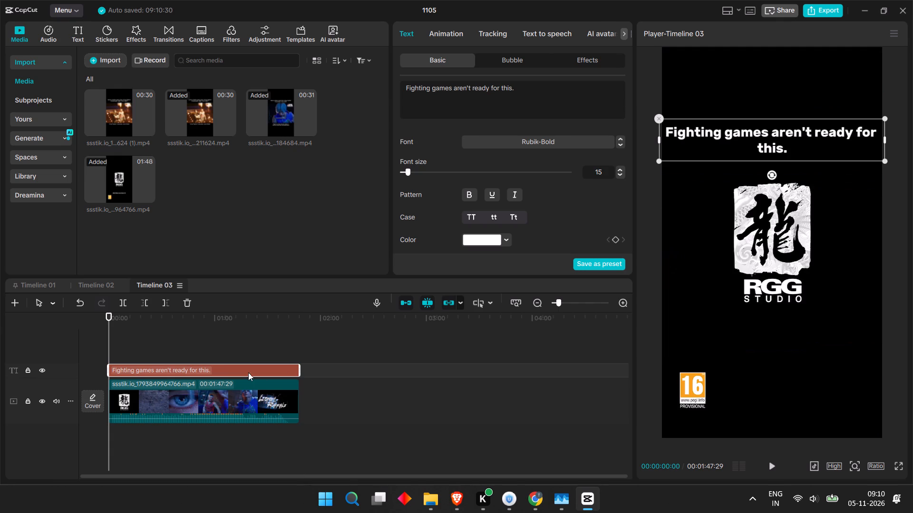
# Replace the pasted text clip's wording with "Every fighter has a story. This one hits differently.".
pyautogui.moveTo(528, 91); pyautogui.dragTo(389, 91)
pyautogui.hotkey('ctrl', 'v')
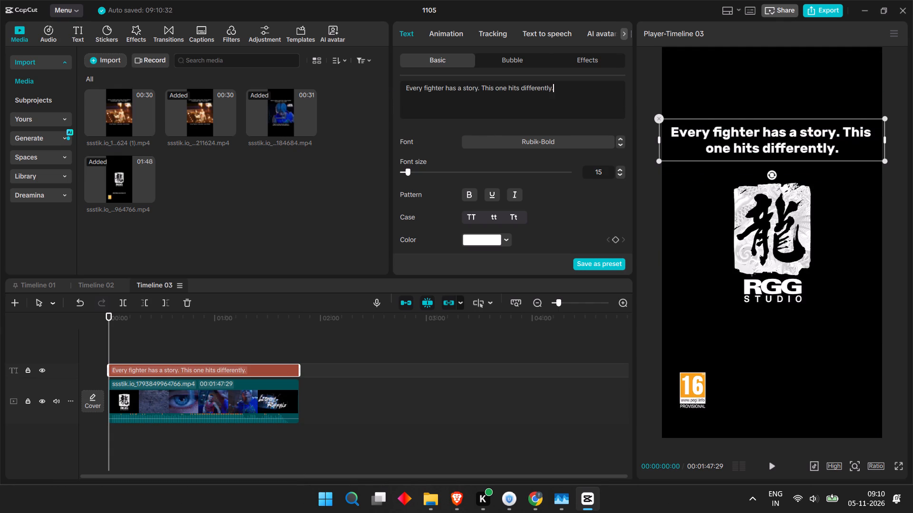
# Switch the text's black background to the second style, which wraps each line separately with rounded corners.
pyautogui.scroll(-6, 481, 202)
pyautogui.scroll(-3, 387, 199)
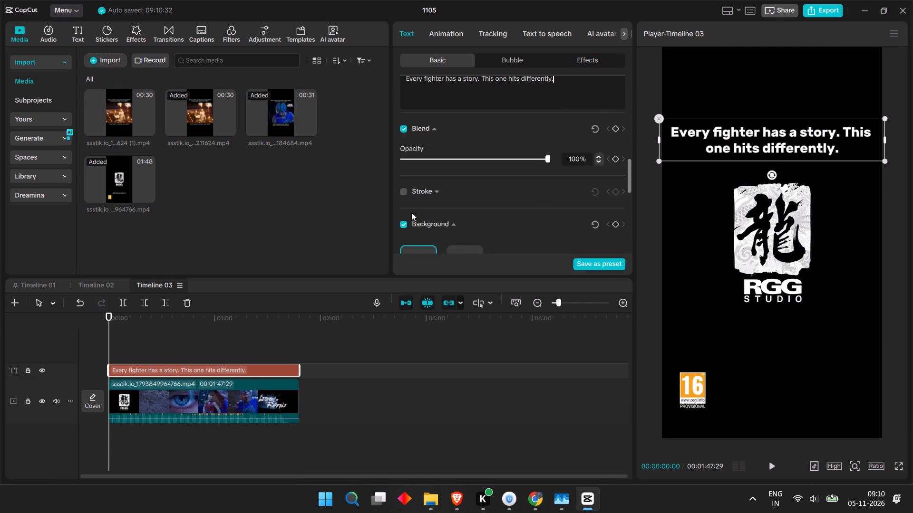
pyautogui.scroll(-1, 411, 212)
pyautogui.scroll(-1, 457, 216)
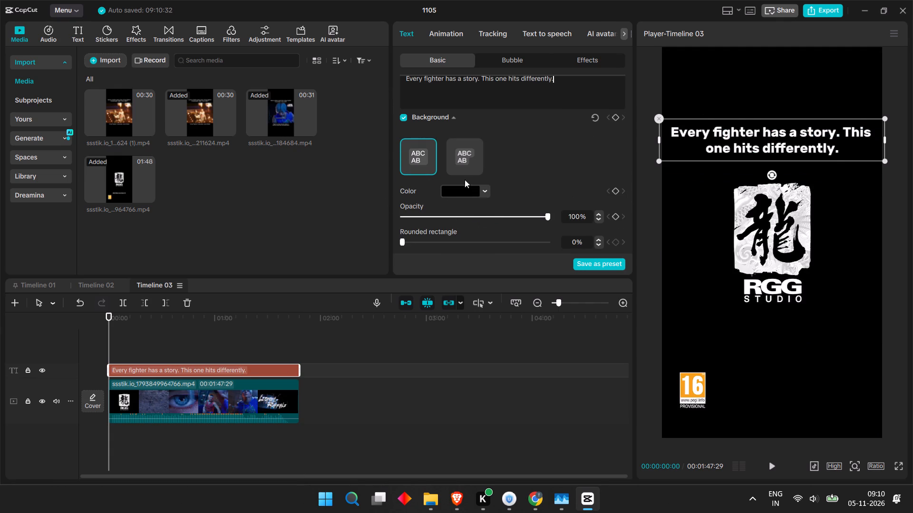
pyautogui.click(457, 156)
# Move the text to the horizontal centre of the frame's lower part, checking its placement against the footage from about 31 to 48 seconds.
pyautogui.press('space')
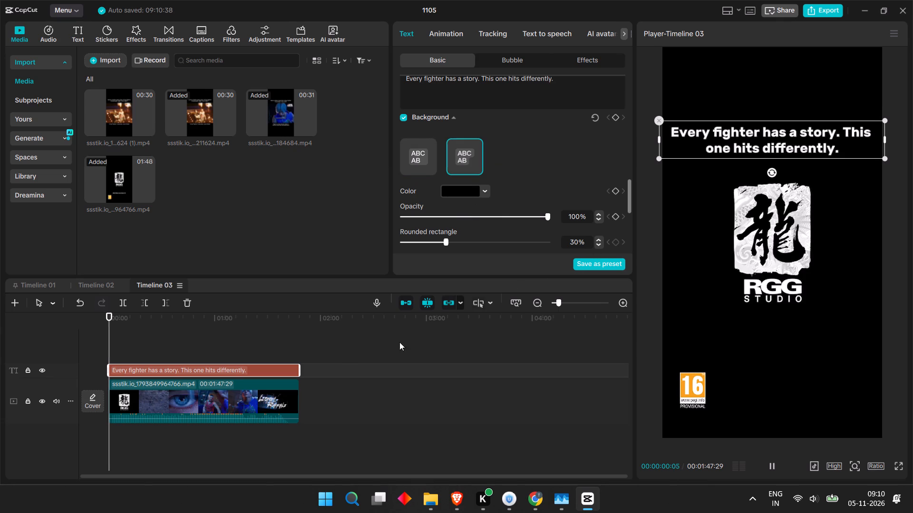
pyautogui.click(161, 321)
pyautogui.press('space')
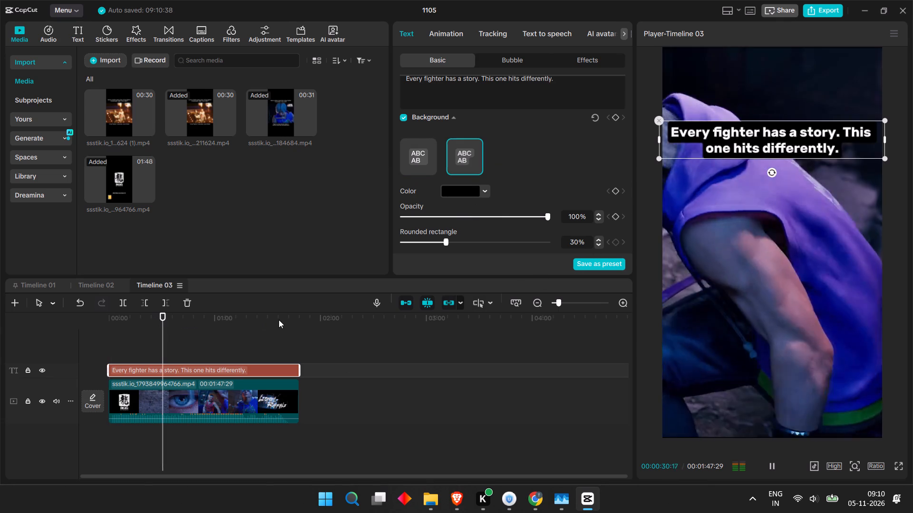
pyautogui.press('space')
pyautogui.moveTo(760, 130); pyautogui.dragTo(770, 315)
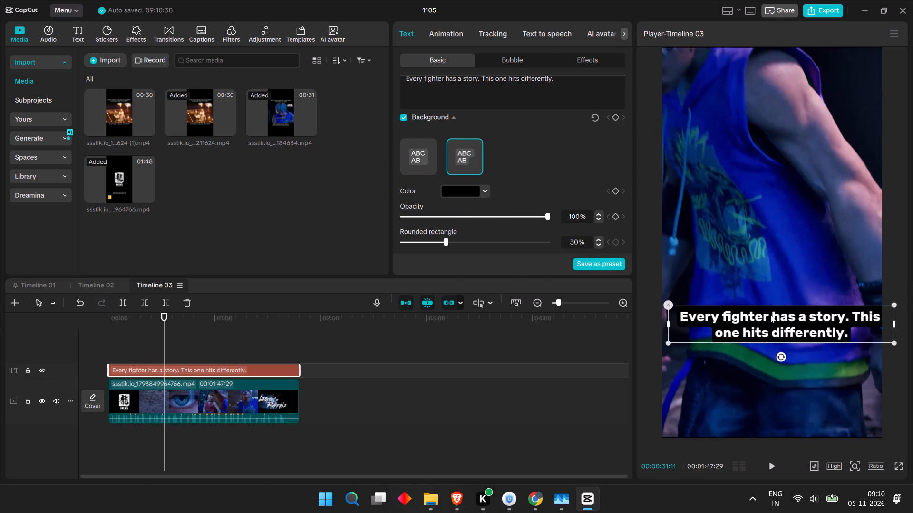
pyautogui.moveTo(770, 315); pyautogui.dragTo(762, 304)
pyautogui.press('space')
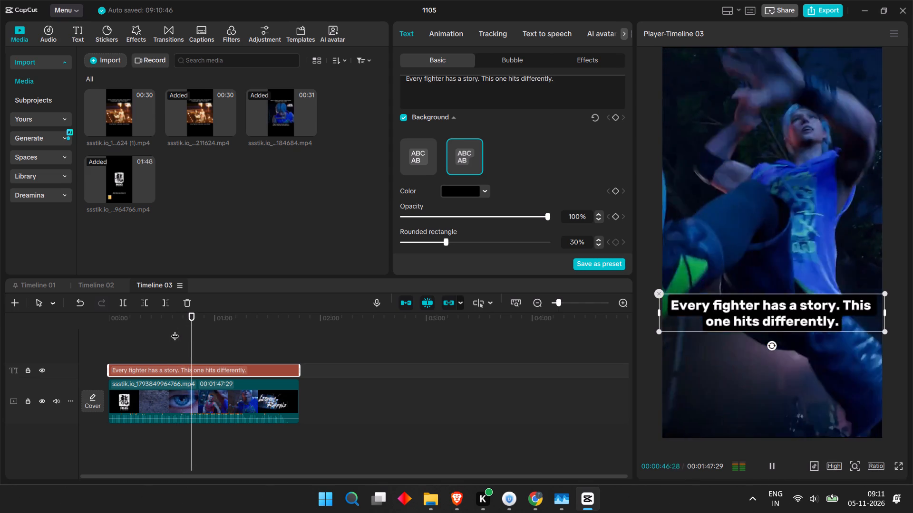
pyautogui.press('space')
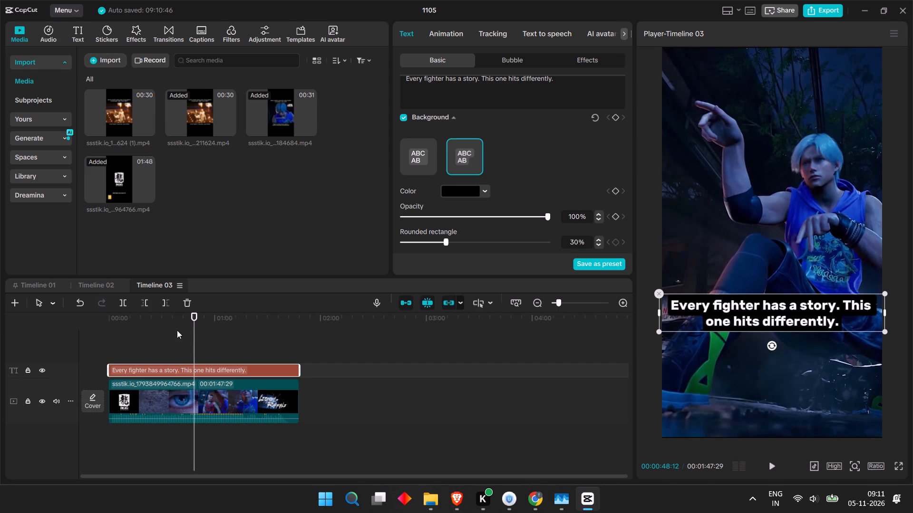
# Import the Virtua Fighter Crossroads logo webp from Downloads, place it on a track above the text at 00:00, and extend it across the trailer.
pyautogui.moveTo(194, 327); pyautogui.dragTo(87, 346)
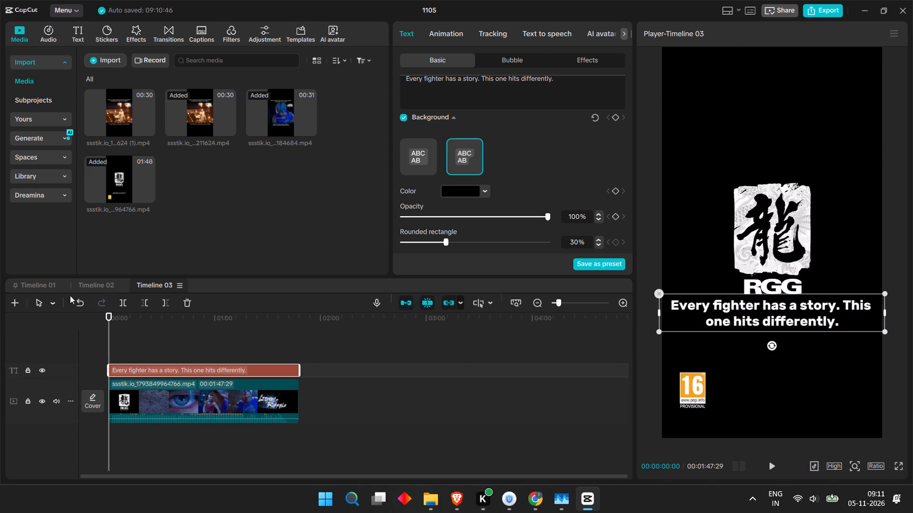
pyautogui.click(97, 59)
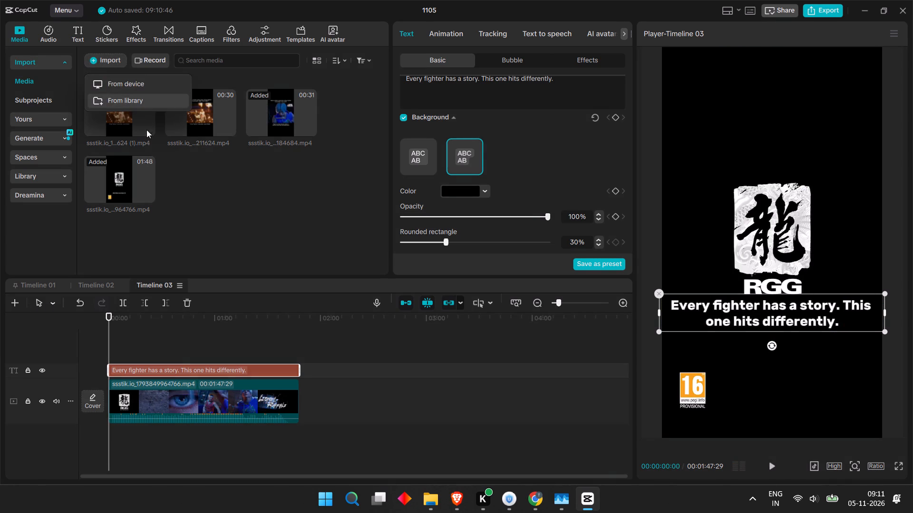
pyautogui.click(120, 87)
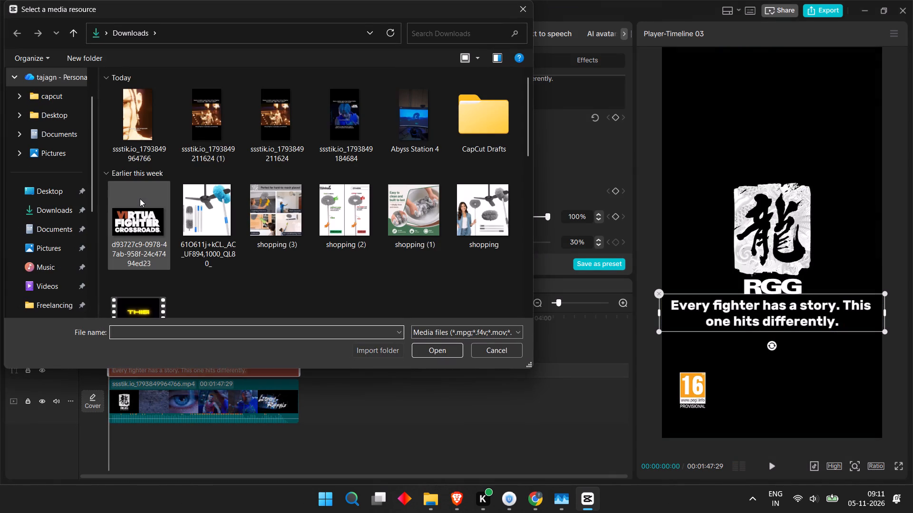
pyautogui.click(140, 199)
pyautogui.click(455, 351)
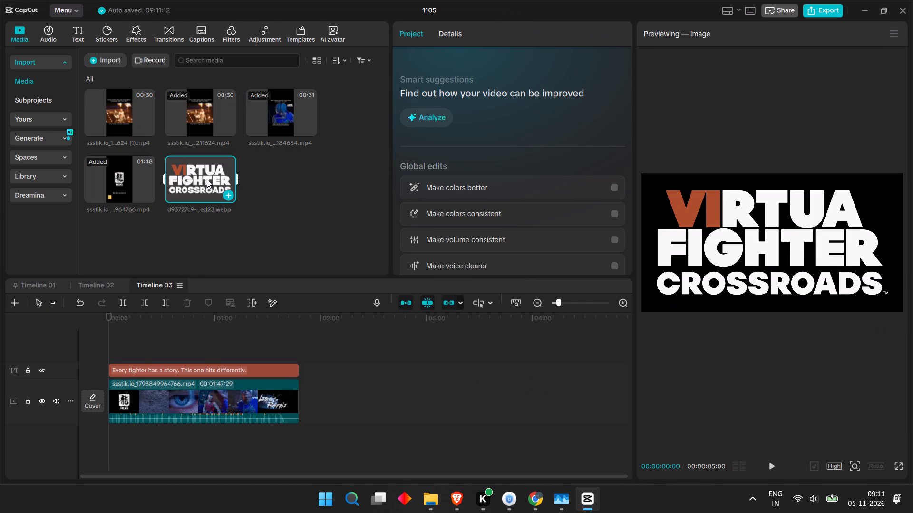
pyautogui.moveTo(207, 180); pyautogui.dragTo(109, 348)
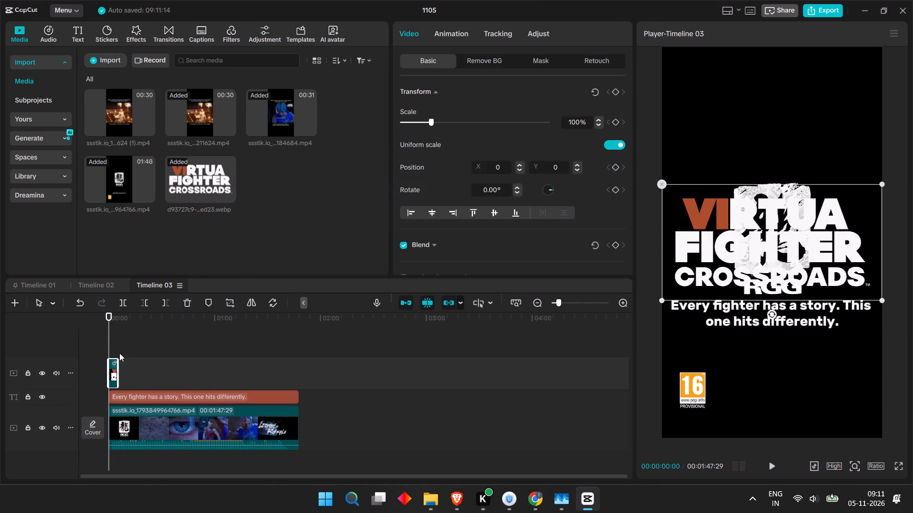
pyautogui.moveTo(119, 367); pyautogui.dragTo(295, 379)
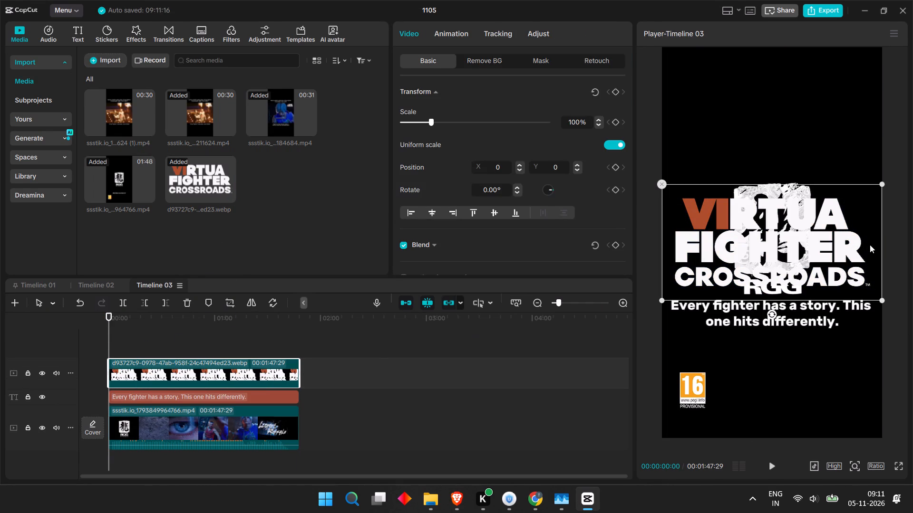
# Scale the logo overlay to 34% and position it just below the text near the frame's left edge.
pyautogui.moveTo(661, 184); pyautogui.dragTo(693, 209)
pyautogui.moveTo(881, 182); pyautogui.dragTo(785, 260)
pyautogui.moveTo(755, 277); pyautogui.dragTo(770, 251)
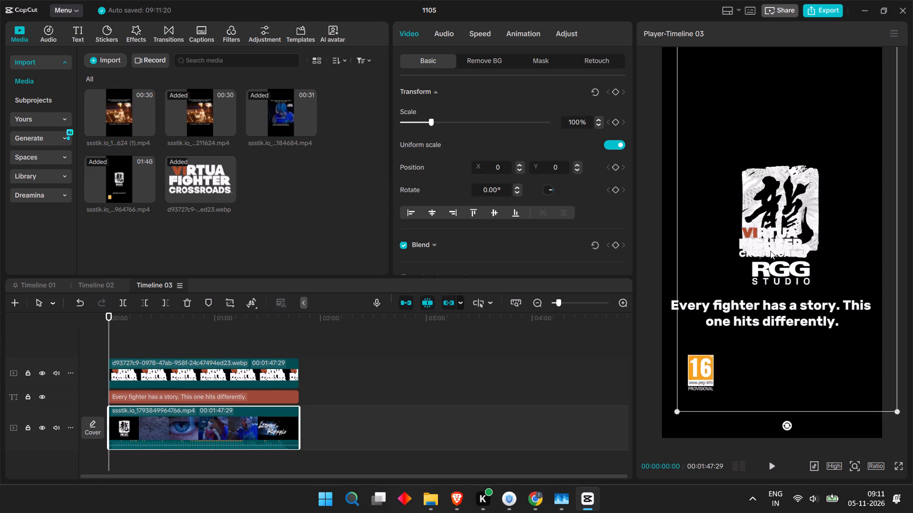
pyautogui.moveTo(770, 251); pyautogui.dragTo(746, 283)
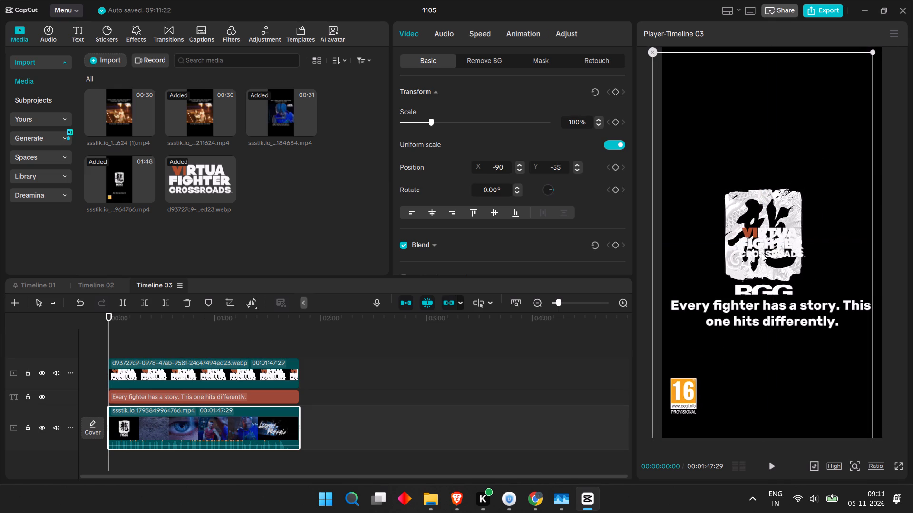
pyautogui.click(762, 253)
pyautogui.click(767, 238)
pyautogui.click(298, 371)
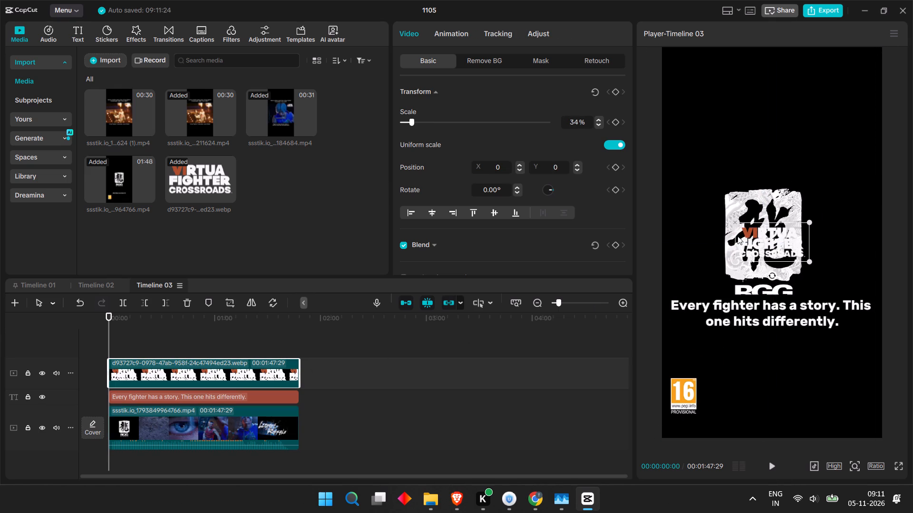
pyautogui.moveTo(752, 238); pyautogui.dragTo(835, 64)
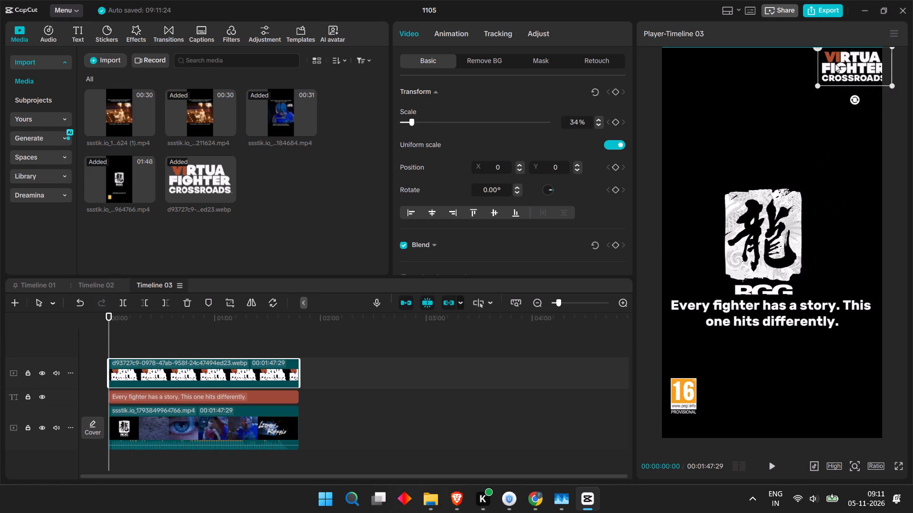
pyautogui.moveTo(835, 64); pyautogui.dragTo(834, 358)
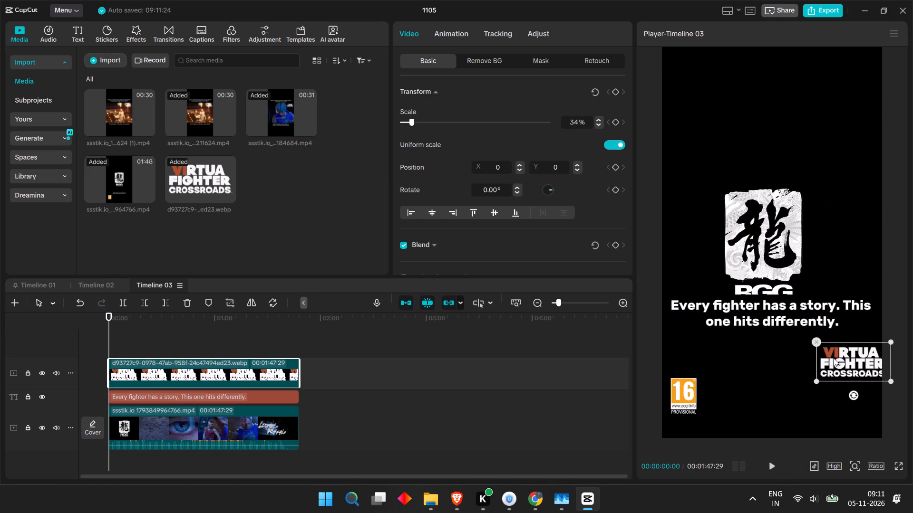
pyautogui.moveTo(834, 358); pyautogui.dragTo(679, 344)
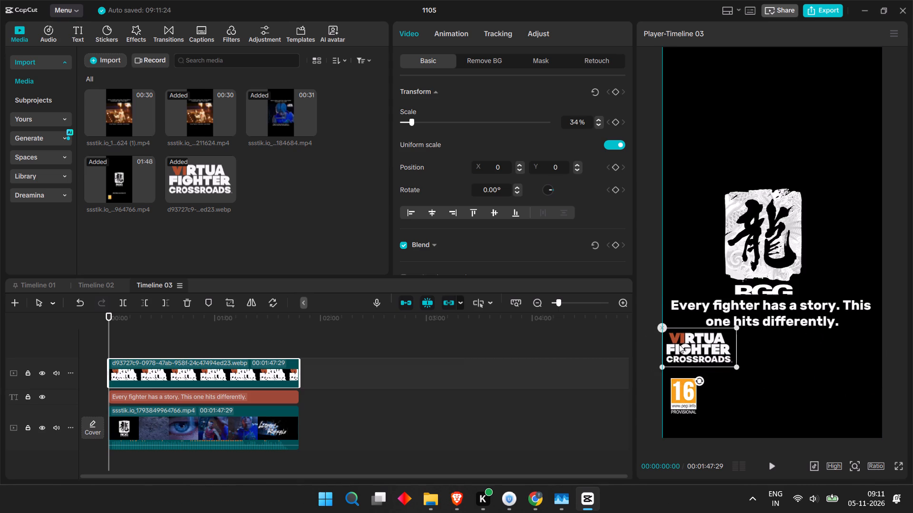
pyautogui.moveTo(679, 344); pyautogui.dragTo(684, 344)
# Preview Timeline 03 from about 29 to 35 seconds and at earlier points, checking the text and logo against the trailer's subtitles.
pyautogui.click(156, 333)
pyautogui.press('space')
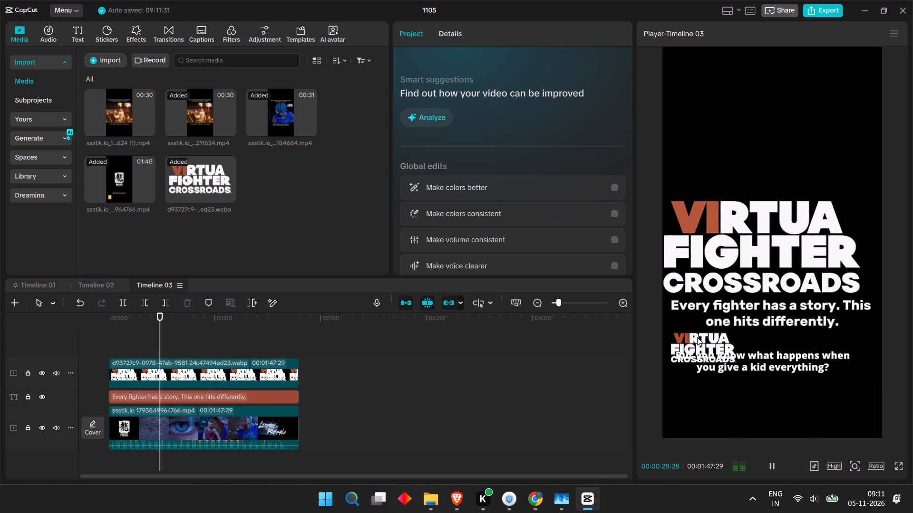
pyautogui.click(728, 312)
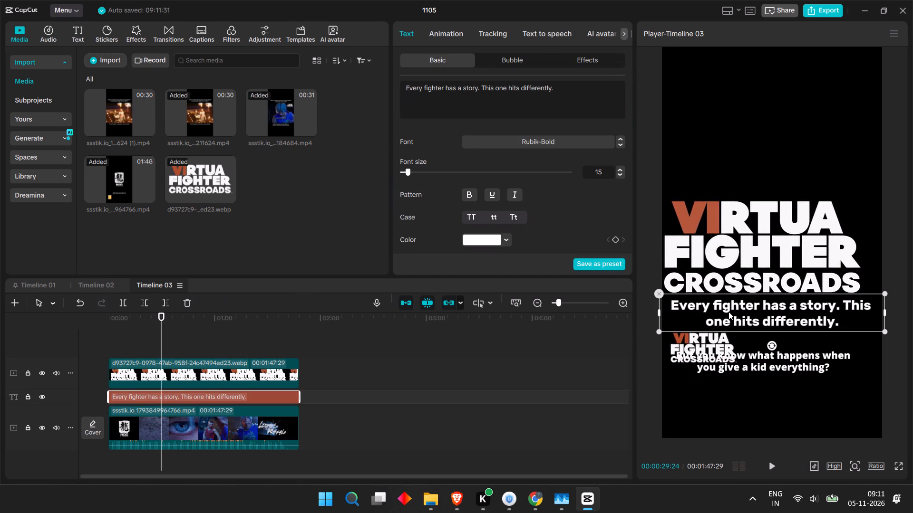
pyautogui.press('space')
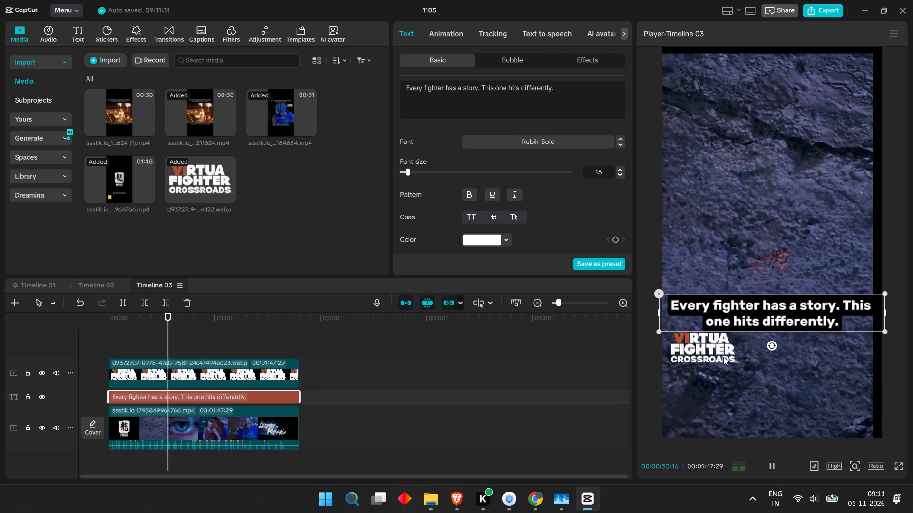
pyautogui.press('space')
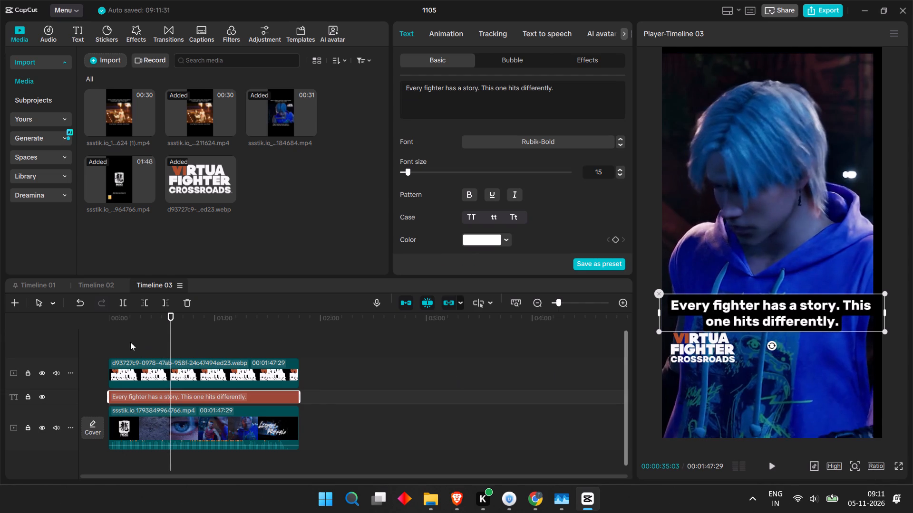
pyautogui.moveTo(168, 326); pyautogui.dragTo(152, 333)
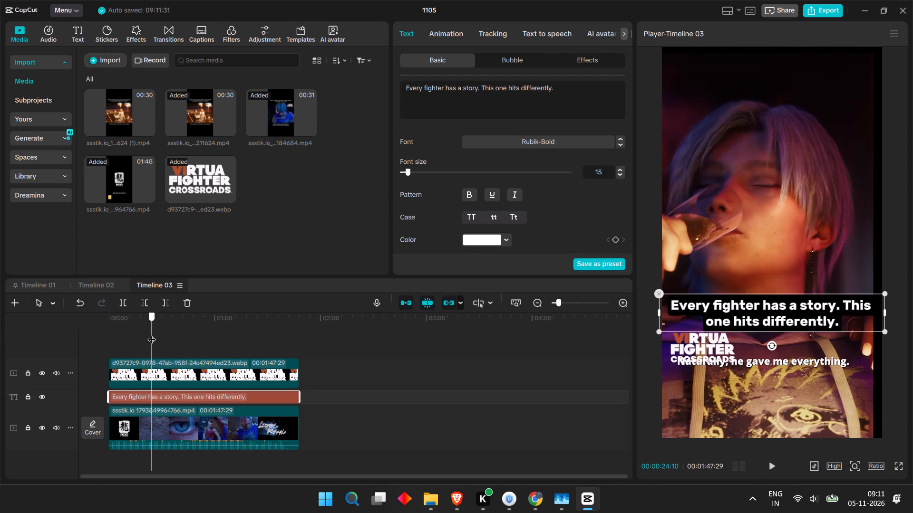
pyautogui.moveTo(152, 333); pyautogui.dragTo(143, 335)
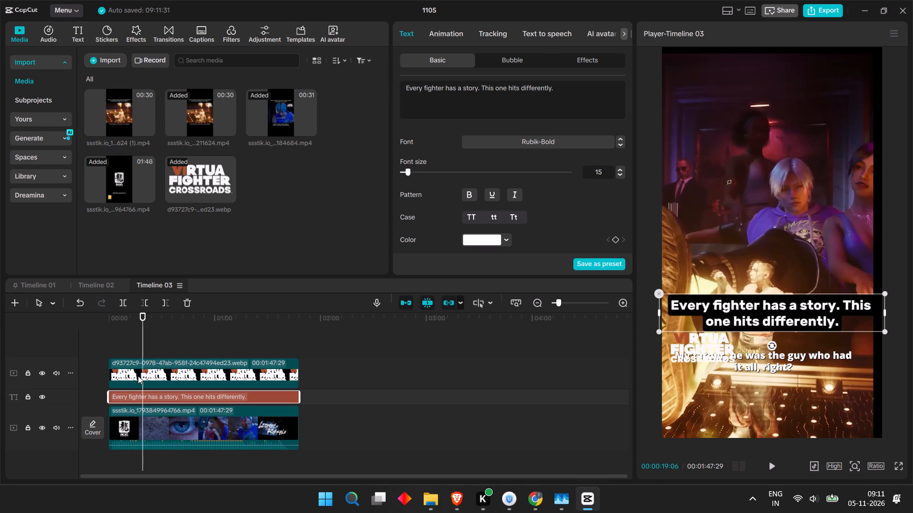
pyautogui.moveTo(146, 321); pyautogui.dragTo(126, 328)
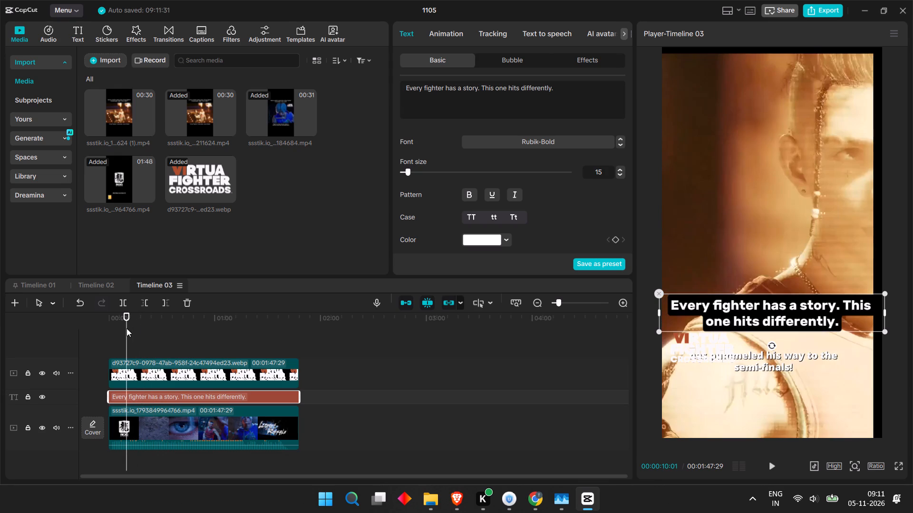
# Split the trailer clip on Timeline 03 at 00:00:05:14, where the Paraguayan Punisher shot is showing.
pyautogui.press('space')
pyautogui.press('space')
pyautogui.moveTo(129, 327); pyautogui.dragTo(118, 328)
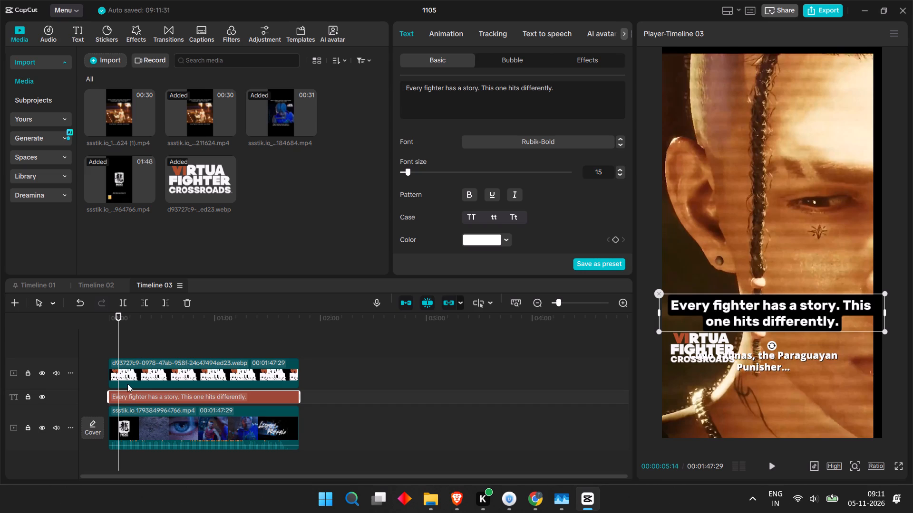
pyautogui.click(127, 384)
pyautogui.click(135, 427)
pyautogui.hotkey('ctrl', 'b')
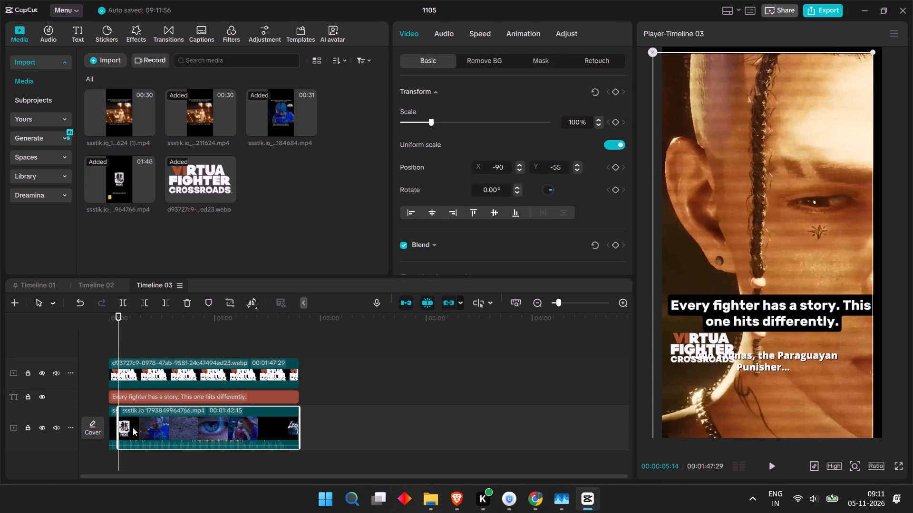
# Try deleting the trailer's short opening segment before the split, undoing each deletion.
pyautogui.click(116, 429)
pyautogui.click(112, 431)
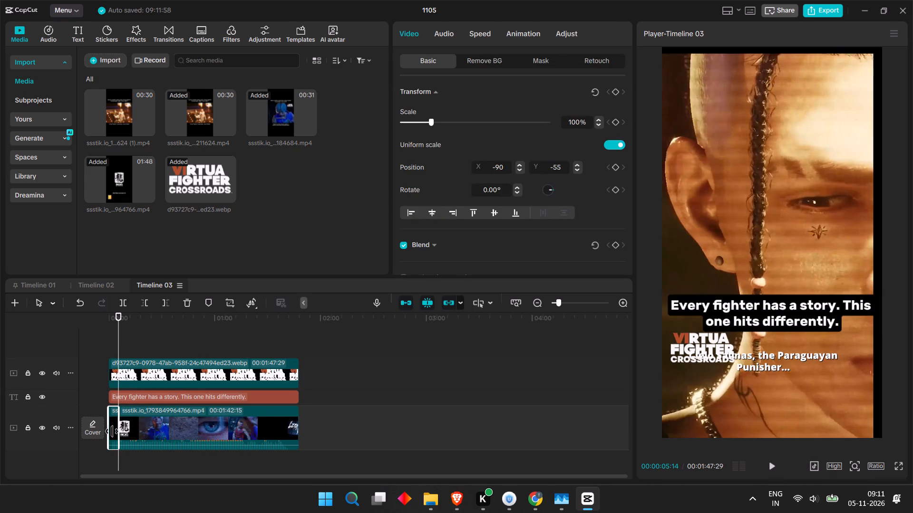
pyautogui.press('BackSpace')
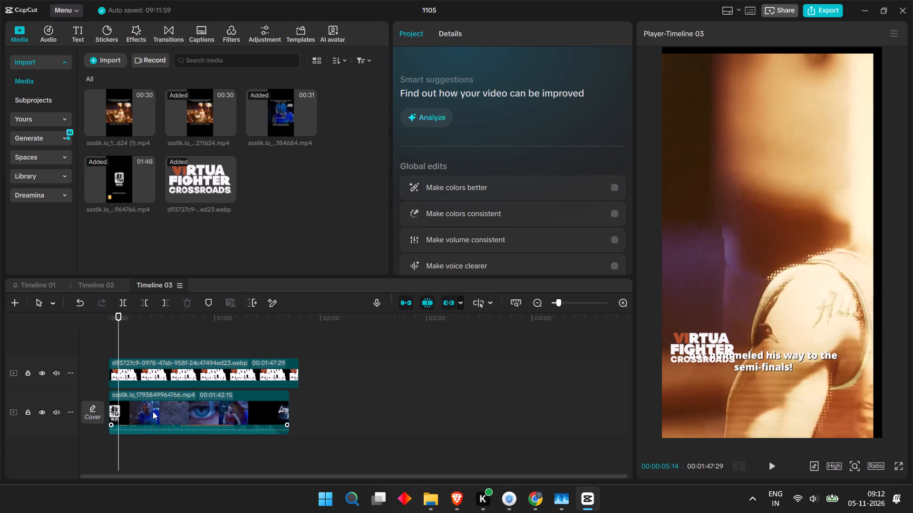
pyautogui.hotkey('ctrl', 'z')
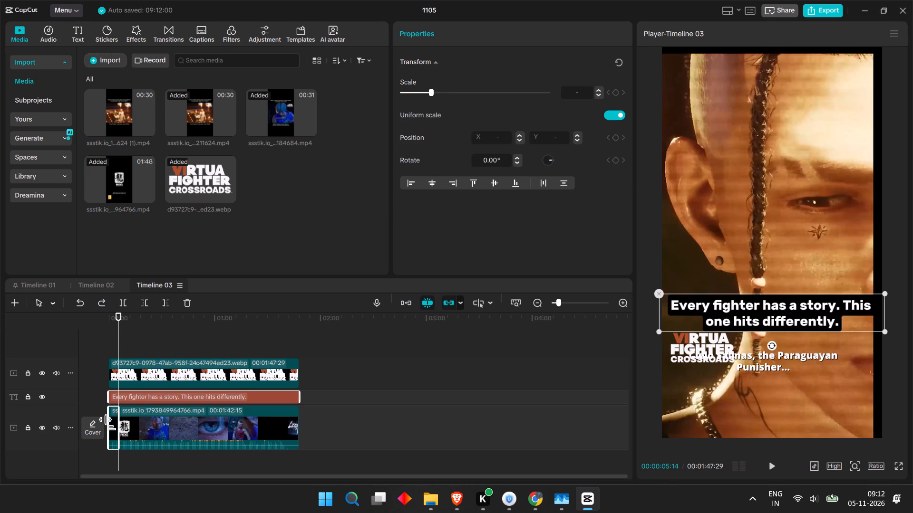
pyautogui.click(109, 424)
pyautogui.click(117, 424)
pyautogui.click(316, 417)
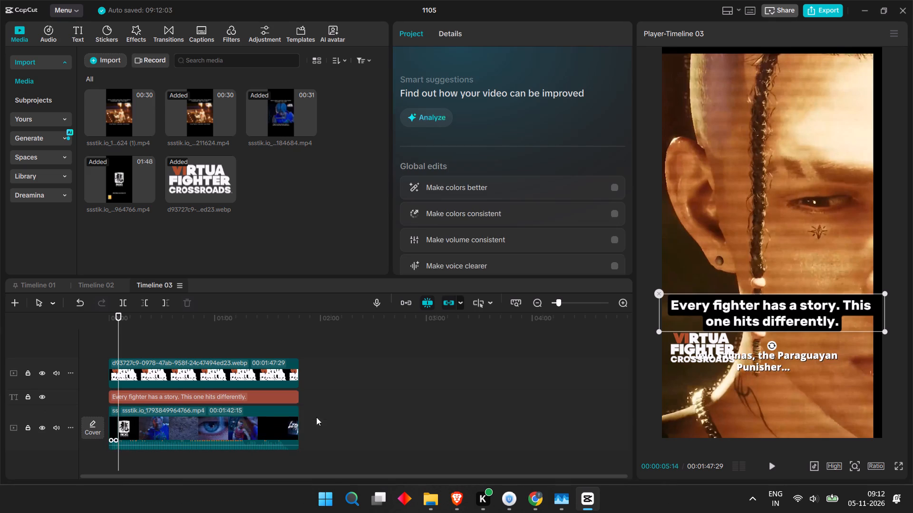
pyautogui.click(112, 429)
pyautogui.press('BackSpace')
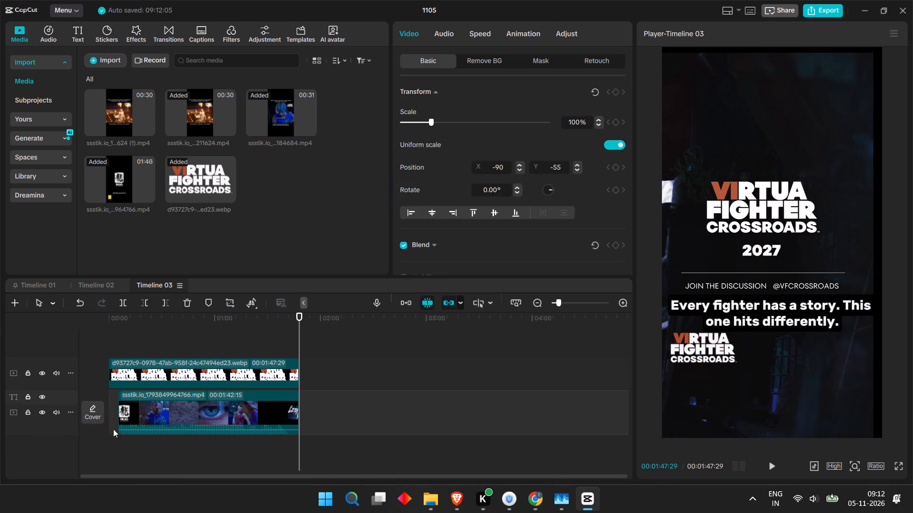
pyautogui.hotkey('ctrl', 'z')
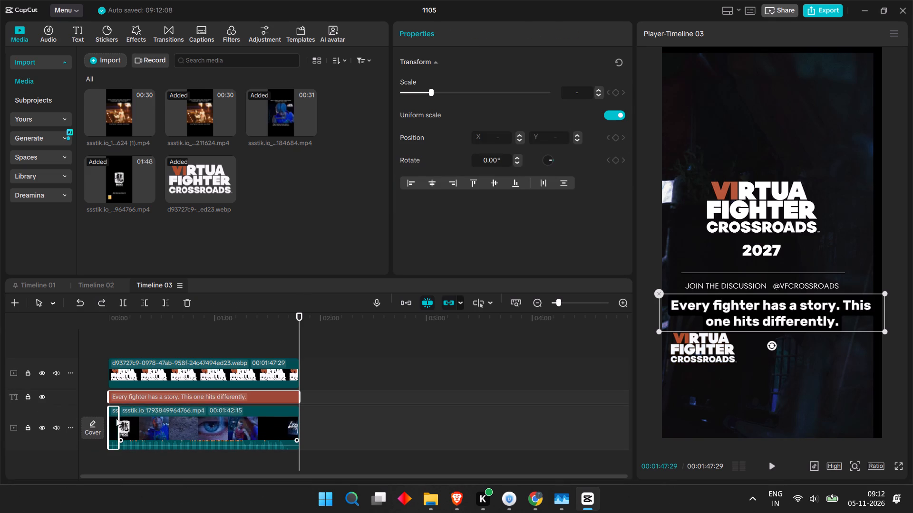
# Turn off auto snapping and linkage, move the trailer's opening segment clear of the main clip, and delete it.
pyautogui.click(114, 425)
pyautogui.moveTo(114, 425); pyautogui.dragTo(113, 420)
pyautogui.click(125, 400)
pyautogui.click(111, 428)
pyautogui.click(112, 427)
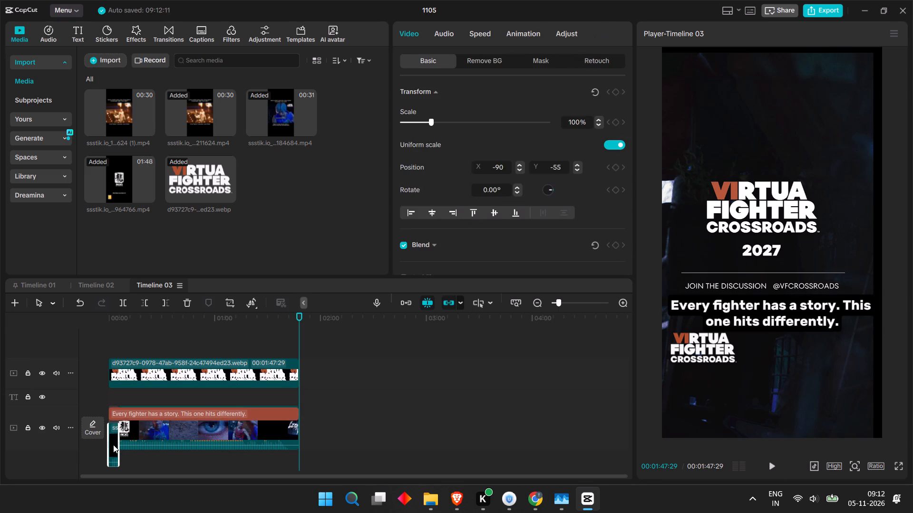
pyautogui.click(425, 302)
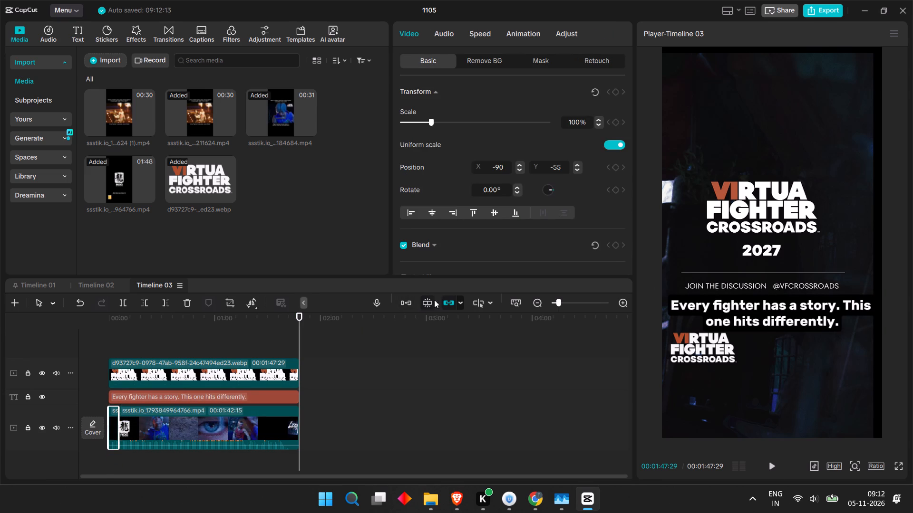
pyautogui.click(449, 299)
pyautogui.moveTo(113, 433); pyautogui.dragTo(301, 442)
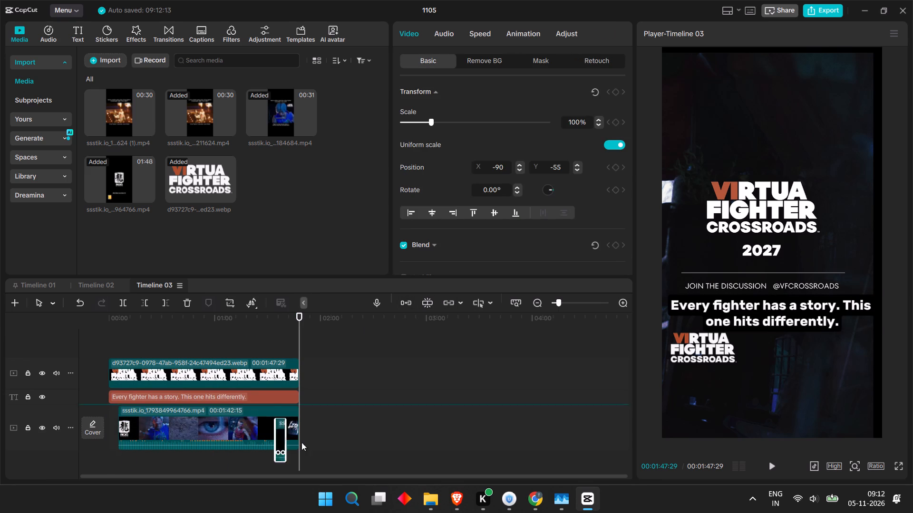
pyautogui.moveTo(301, 442); pyautogui.dragTo(387, 390)
pyautogui.press('BackSpace')
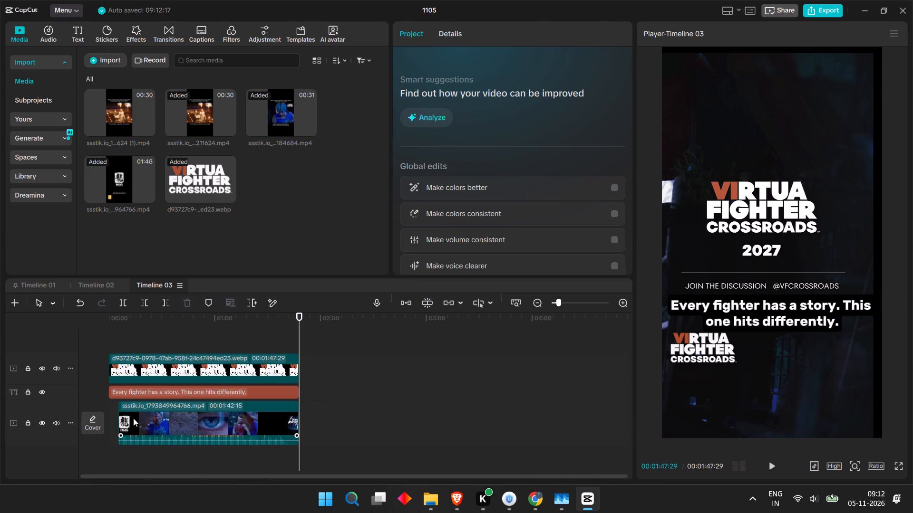
# Move the remaining trailer clip back to the start of Timeline 03.
pyautogui.moveTo(149, 416); pyautogui.dragTo(137, 416)
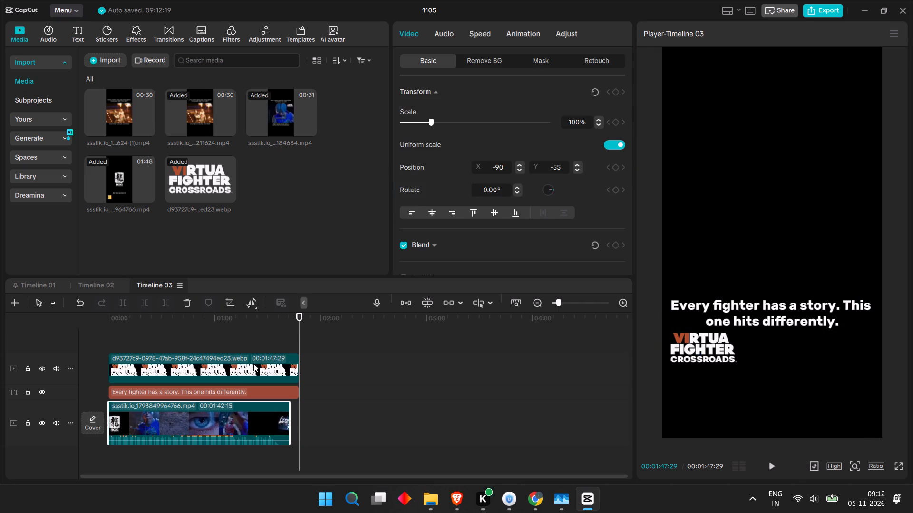
# Split the text and logo clips together at 00:01:42:23, near the trailer's end, and delete their excess ends.
pyautogui.moveTo(297, 333); pyautogui.dragTo(292, 333)
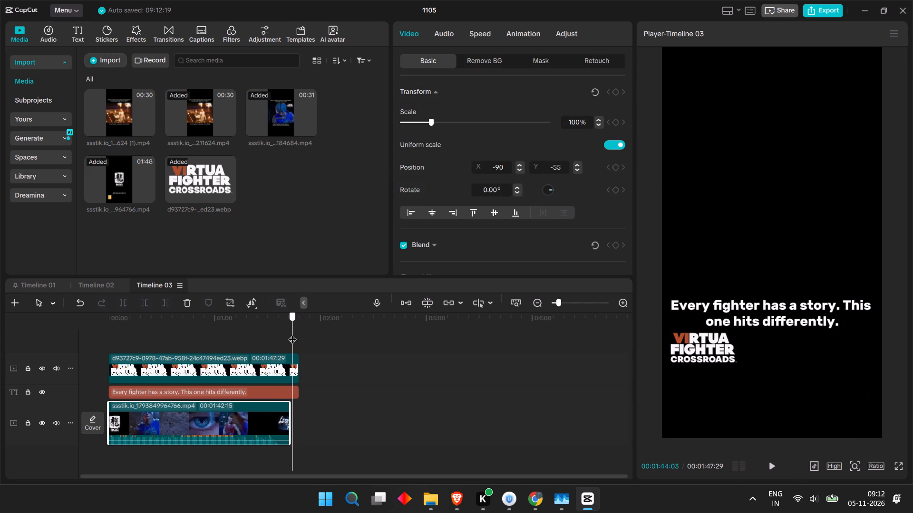
pyautogui.moveTo(292, 333); pyautogui.dragTo(290, 333)
pyautogui.click(297, 386)
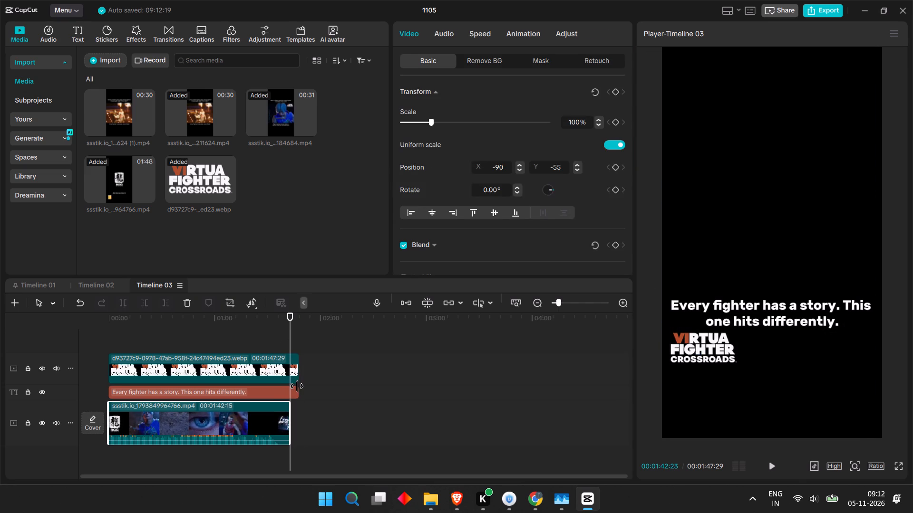
pyautogui.moveTo(321, 397); pyautogui.dragTo(286, 346)
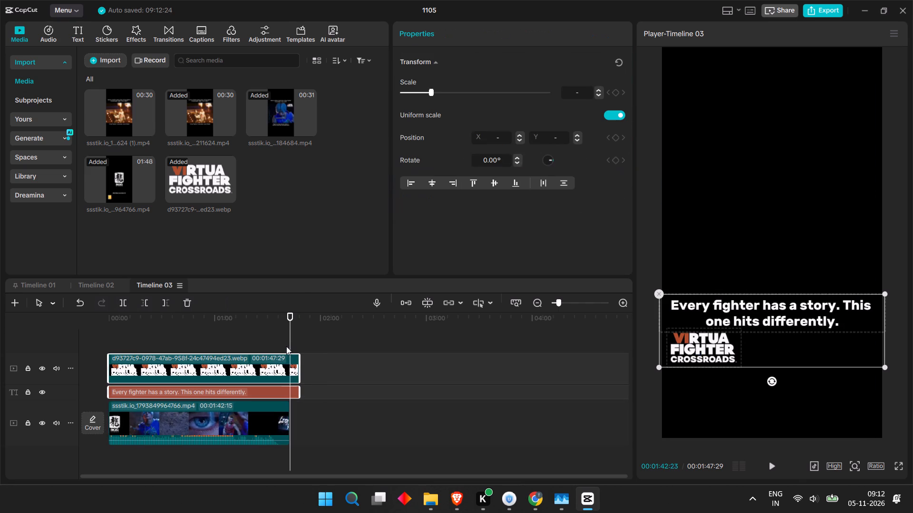
pyautogui.hotkey('ctrl', 'b')
pyautogui.press('BackSpace')
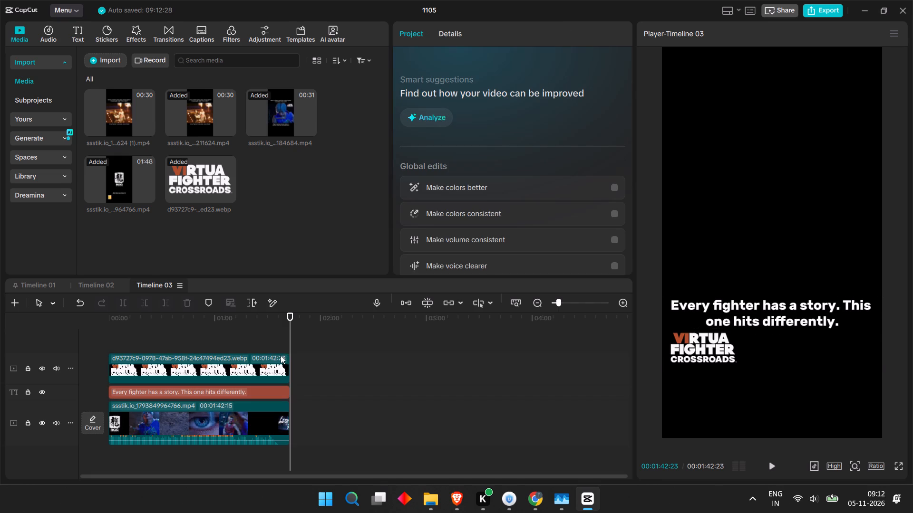
# Play the trimmed timeline, turn off the background of the "Every fighter has a story" text, and check it in playback.
pyautogui.moveTo(294, 331); pyautogui.dragTo(88, 345)
pyautogui.press('space')
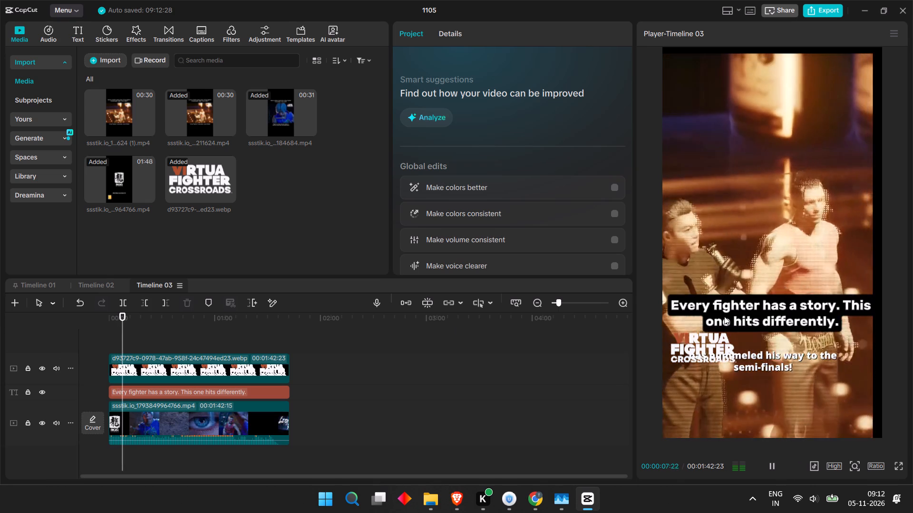
pyautogui.press('space')
pyautogui.click(215, 390)
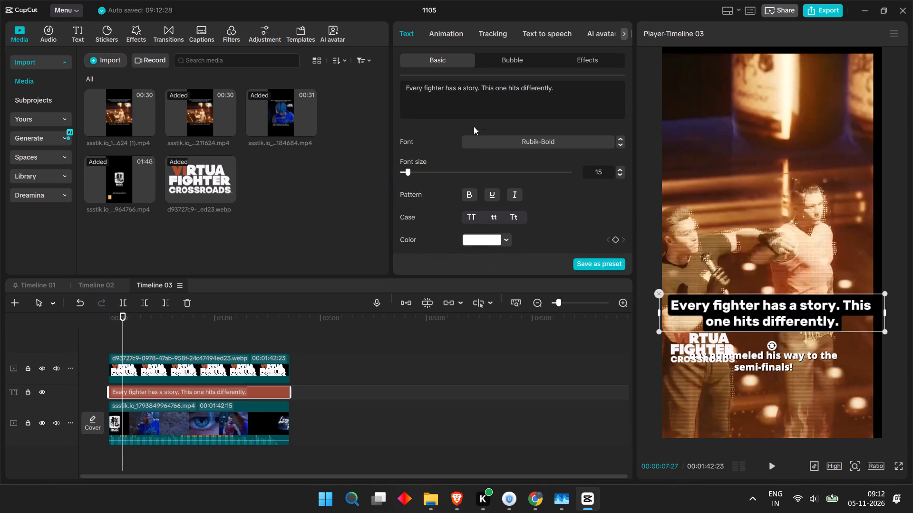
pyautogui.scroll(-5, 467, 204)
pyautogui.scroll(3, 467, 204)
pyautogui.scroll(-3, 467, 204)
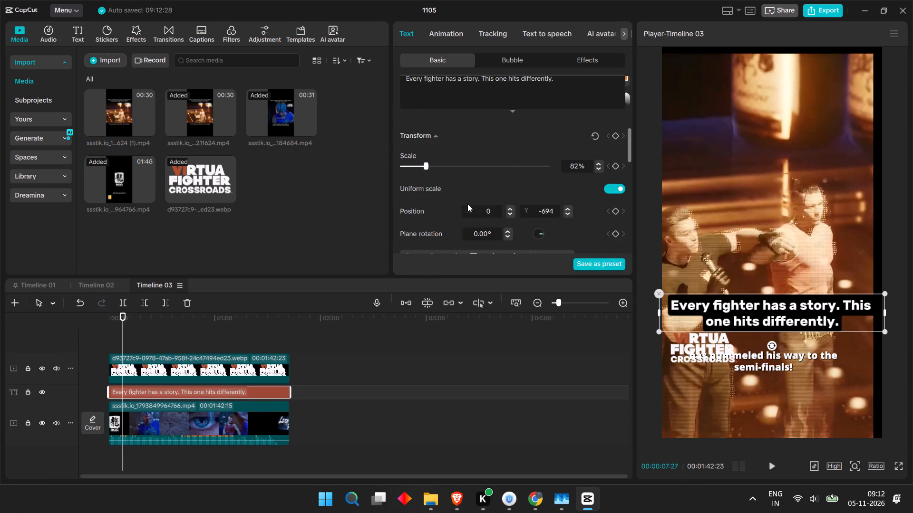
pyautogui.scroll(-3, 462, 202)
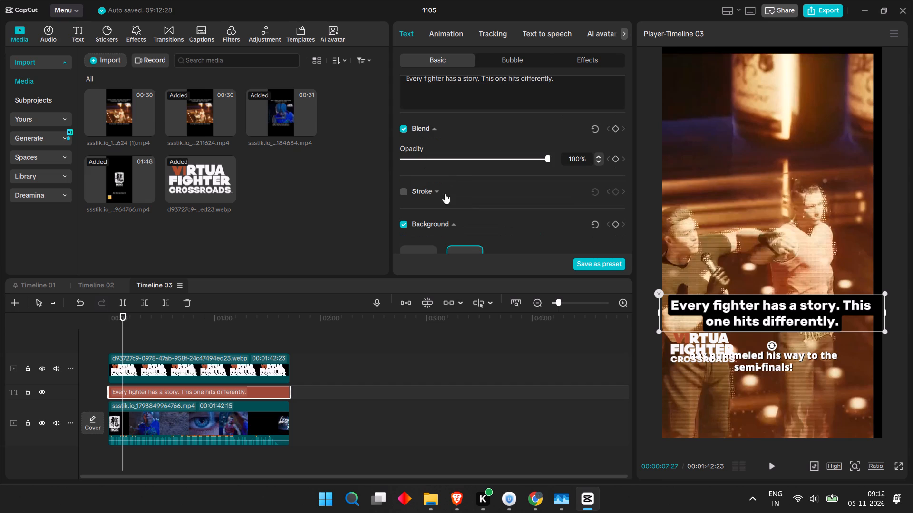
pyautogui.click(404, 228)
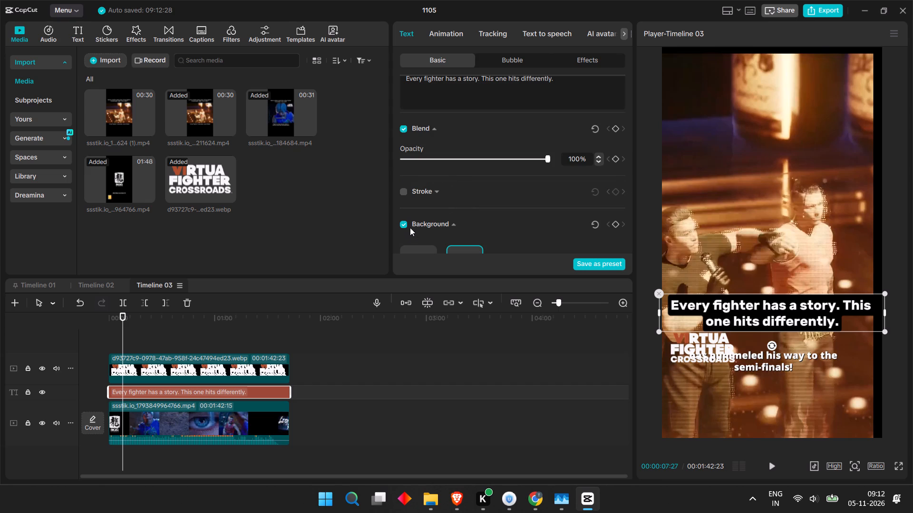
pyautogui.click(401, 219)
pyautogui.click(401, 223)
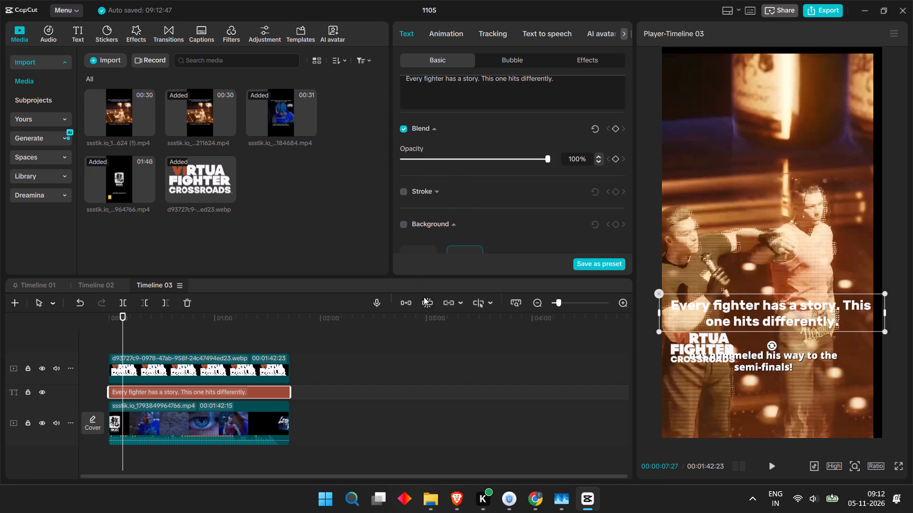
pyautogui.press('space')
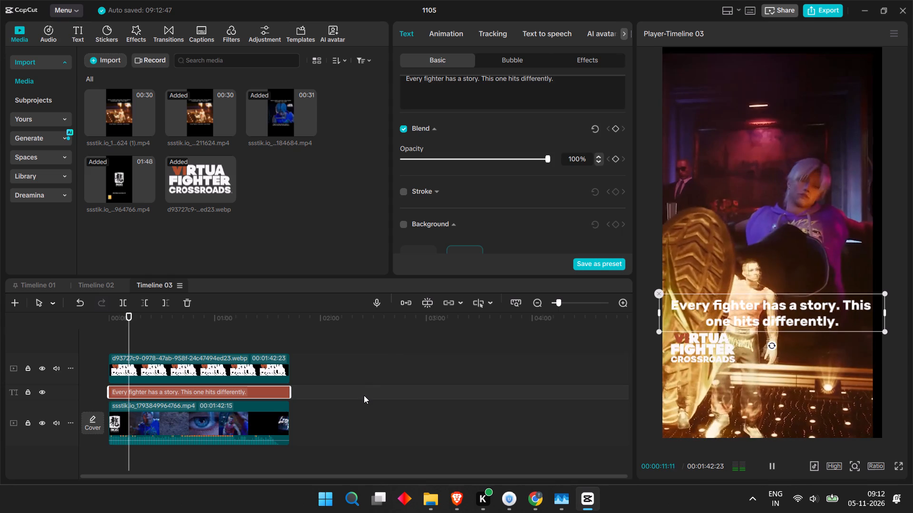
pyautogui.press('space')
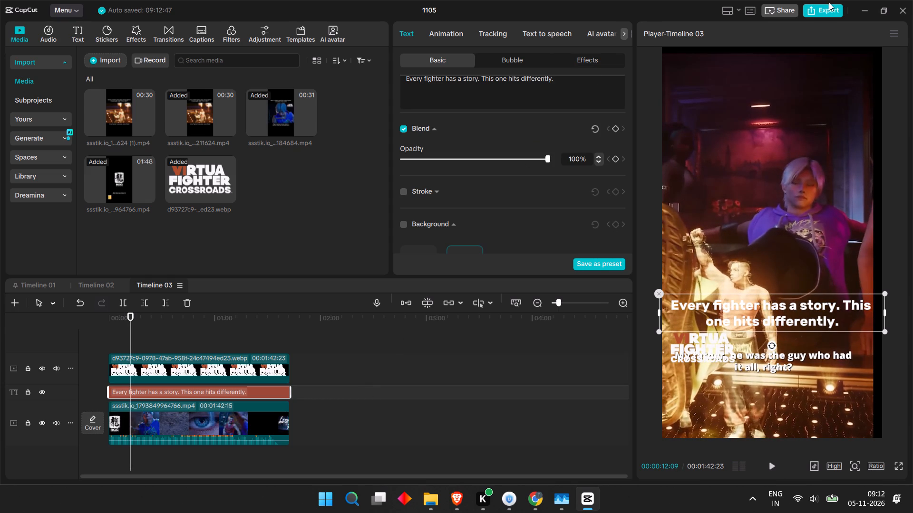
# Export Timeline 03 under the name "saga tiktok 3" and close the export window when it is saved.
pyautogui.click(827, 10)
pyautogui.moveTo(562, 104); pyautogui.dragTo(532, 105)
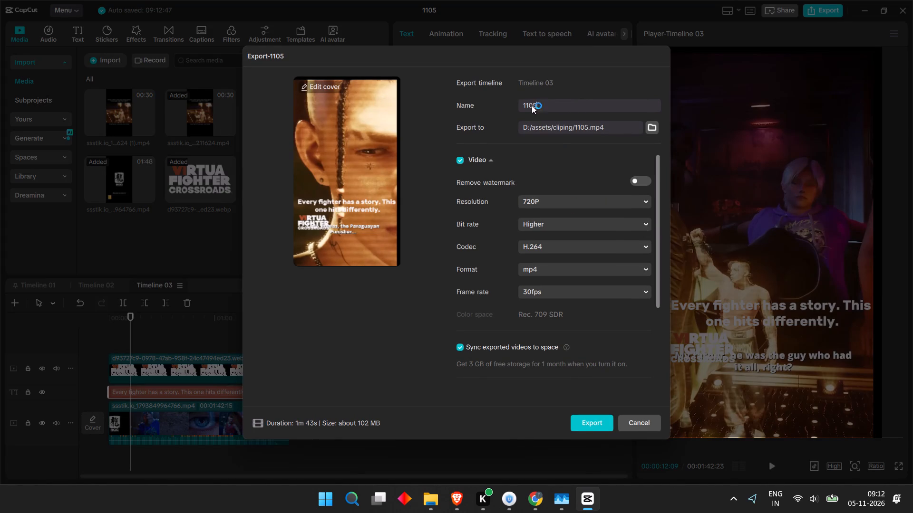
pyautogui.moveTo(532, 105); pyautogui.dragTo(481, 108)
pyautogui.write('saga tit')
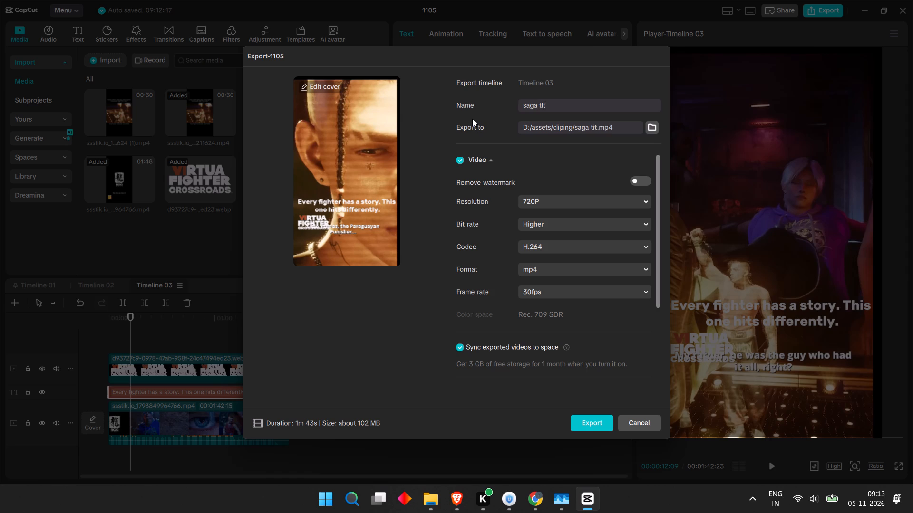
pyautogui.press('BackSpace')
pyautogui.write('ktok')
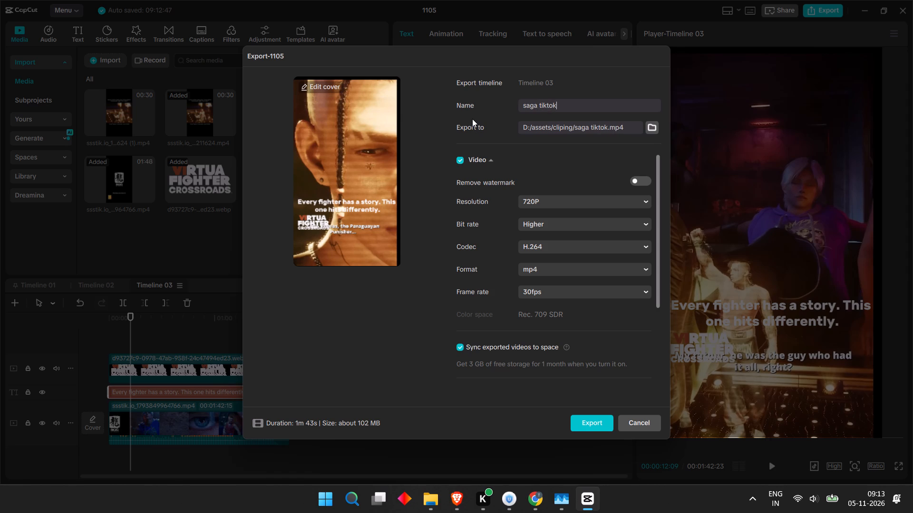
pyautogui.press('space')
pyautogui.write('1')
pyautogui.press('BackSpace')
pyautogui.press('3')
pyautogui.press('Return')
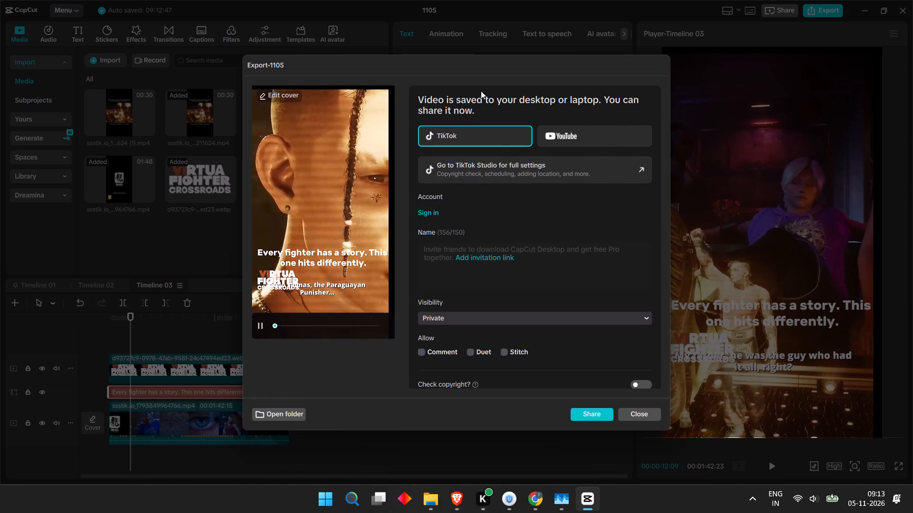
pyautogui.click(645, 417)
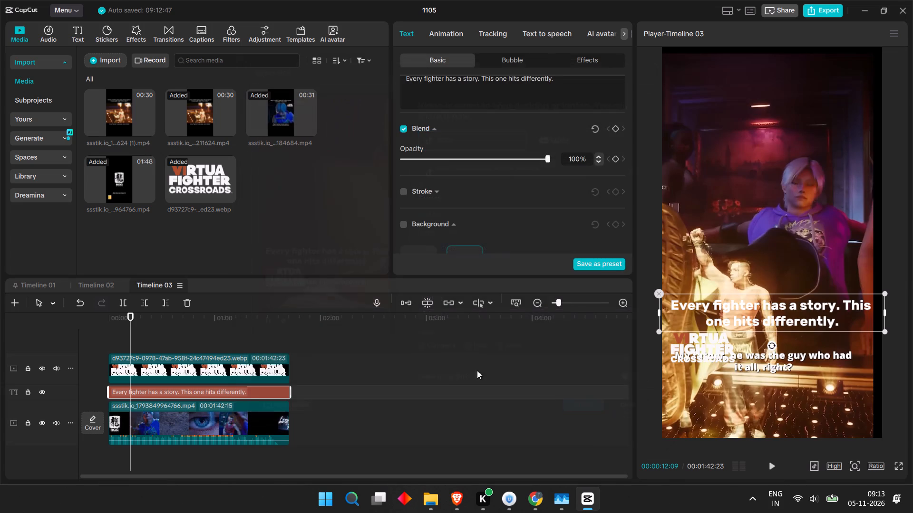
# Export Timeline 02 under the name "saga tik tok 2" and close the export window when it is saved.
pyautogui.click(107, 286)
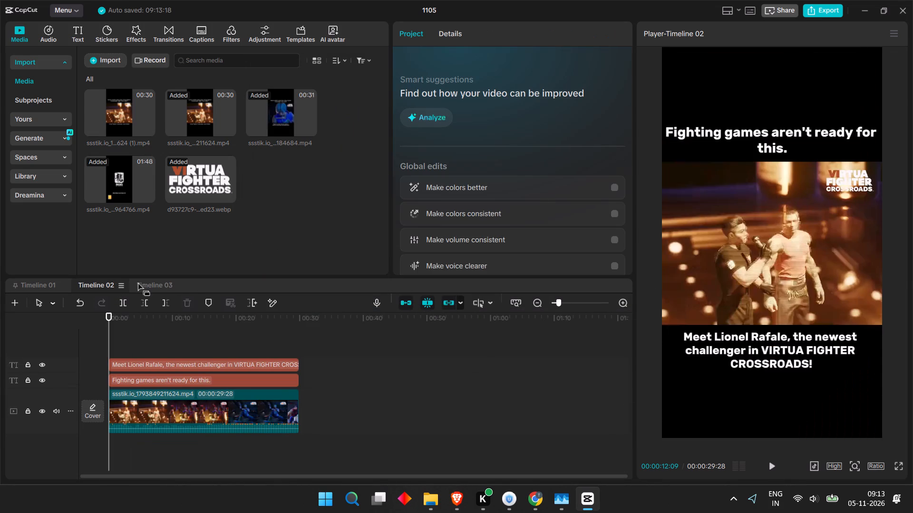
pyautogui.click(820, 7)
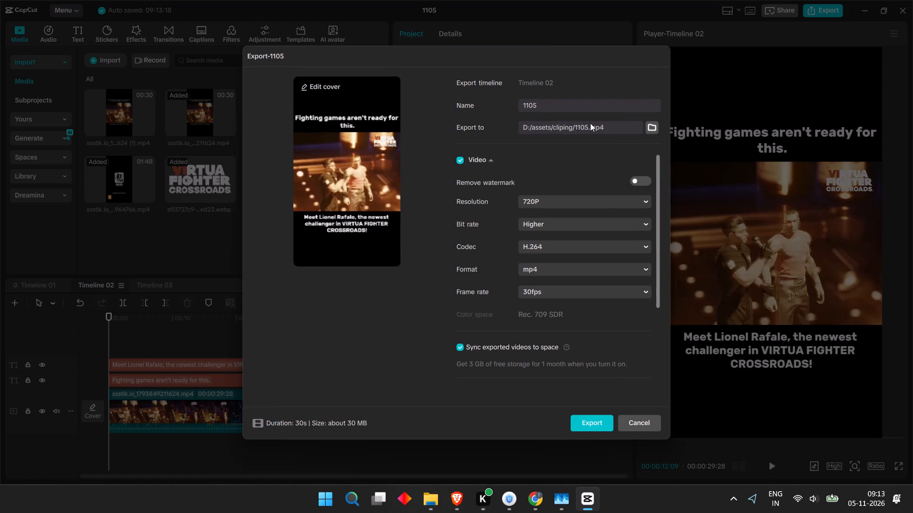
pyautogui.moveTo(583, 113); pyautogui.dragTo(524, 109)
pyautogui.moveTo(552, 110); pyautogui.dragTo(498, 110)
pyautogui.write('saga ti')
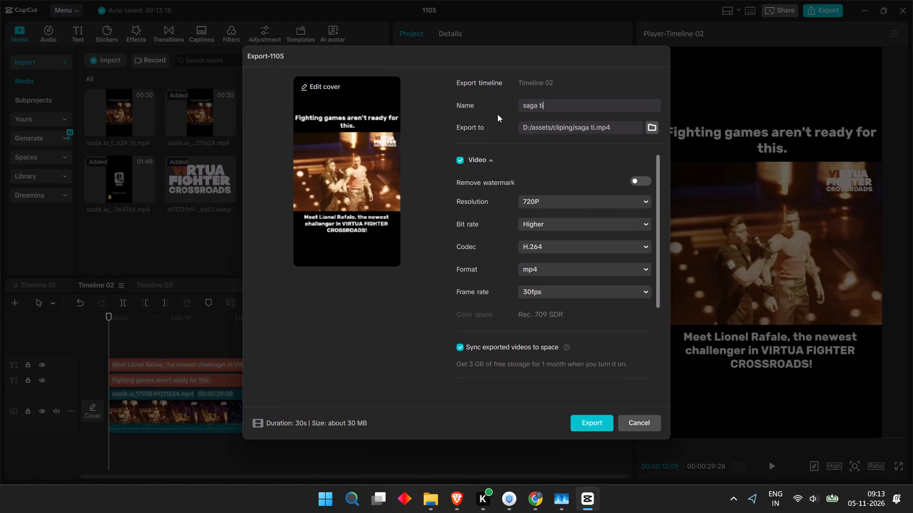
pyautogui.write('k tok 2')
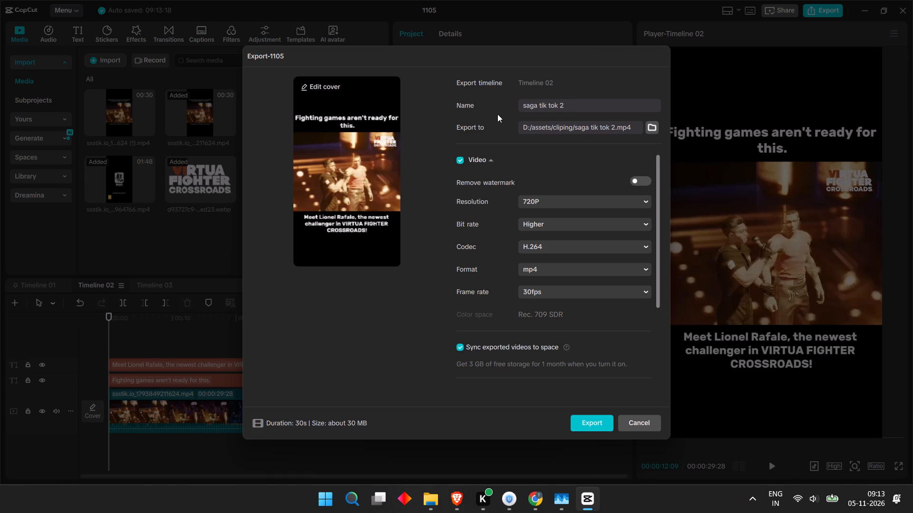
pyautogui.press('Return')
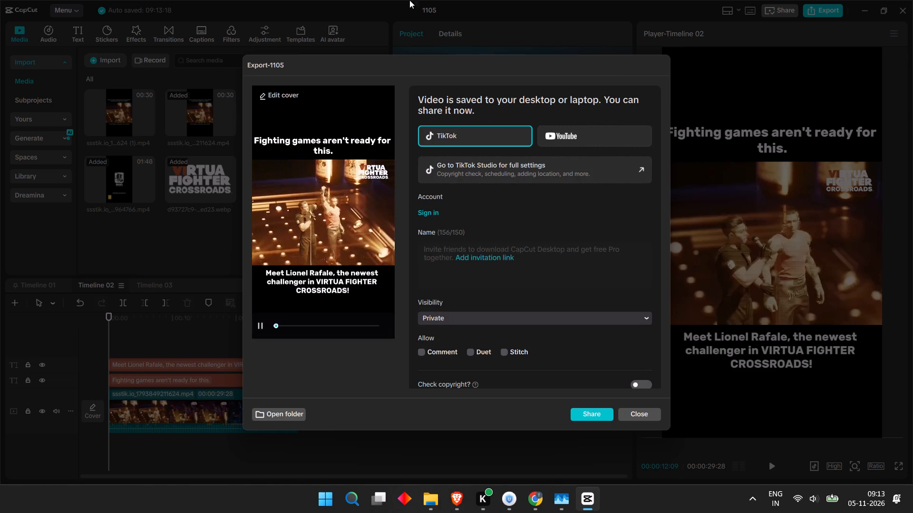
pyautogui.click(639, 409)
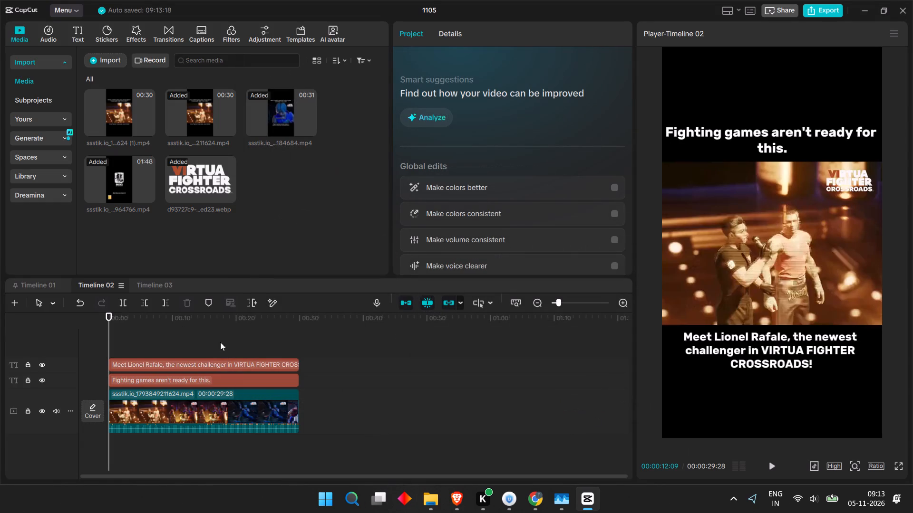
# Try to export Timeline 03 under the name "saga tiktok 3", declining to replace the existing file.
pyautogui.click(145, 284)
pyautogui.click(819, 10)
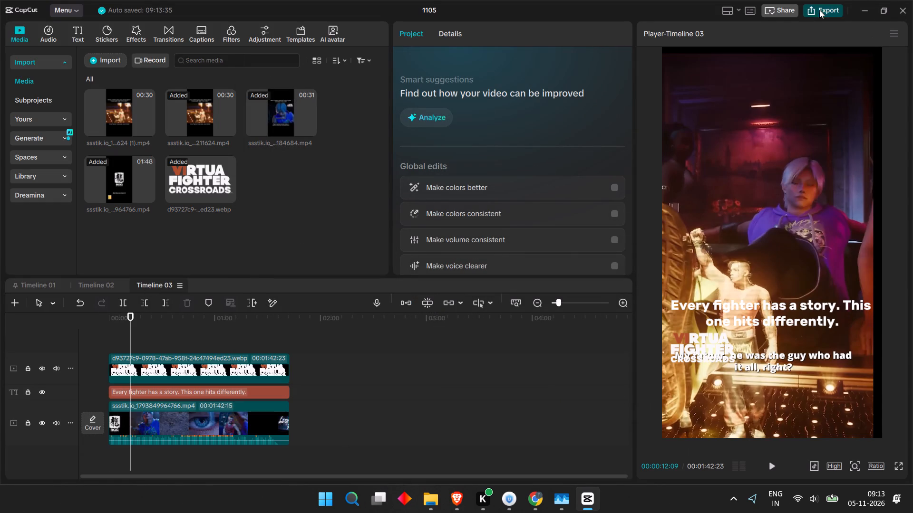
pyautogui.moveTo(565, 107); pyautogui.dragTo(479, 107)
pyautogui.write('saga ti')
pyautogui.press('t')
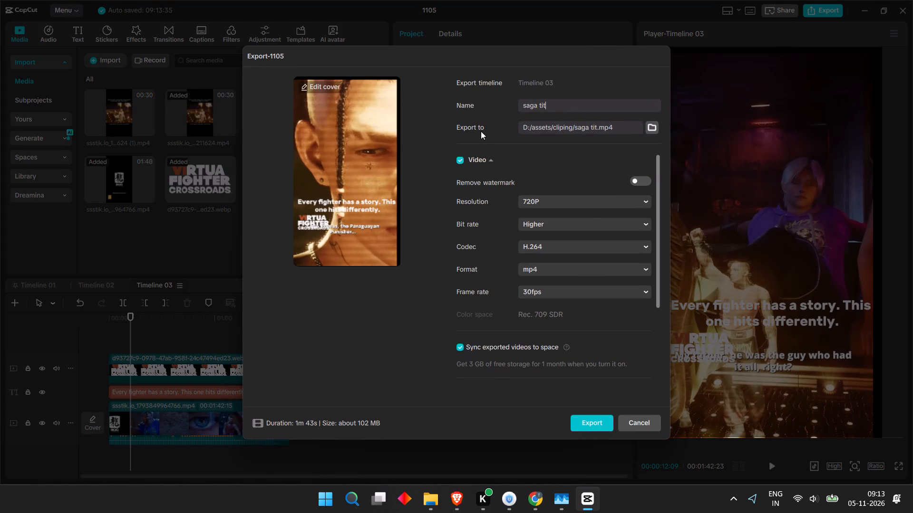
pyautogui.press('BackSpace')
pyautogui.press('k')
pyautogui.write('to')
pyautogui.write('k')
pyautogui.press('space')
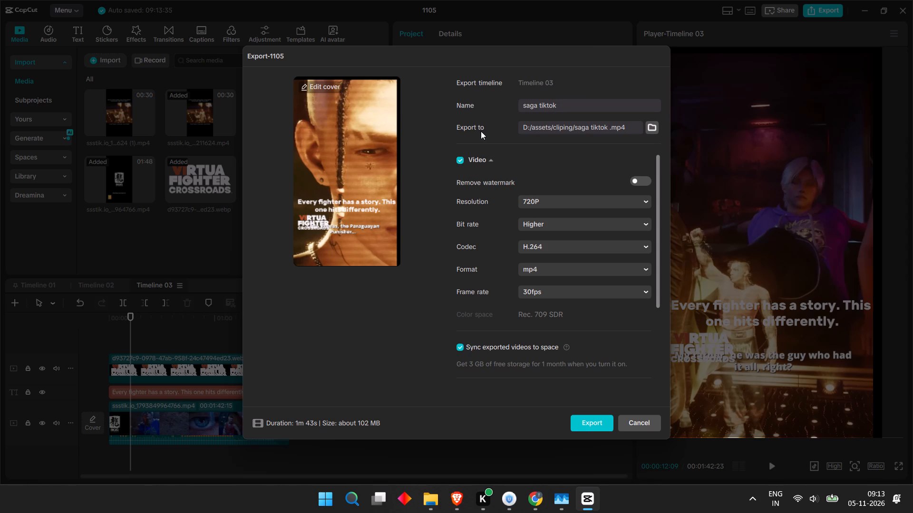
pyautogui.press('3')
pyautogui.press('Return')
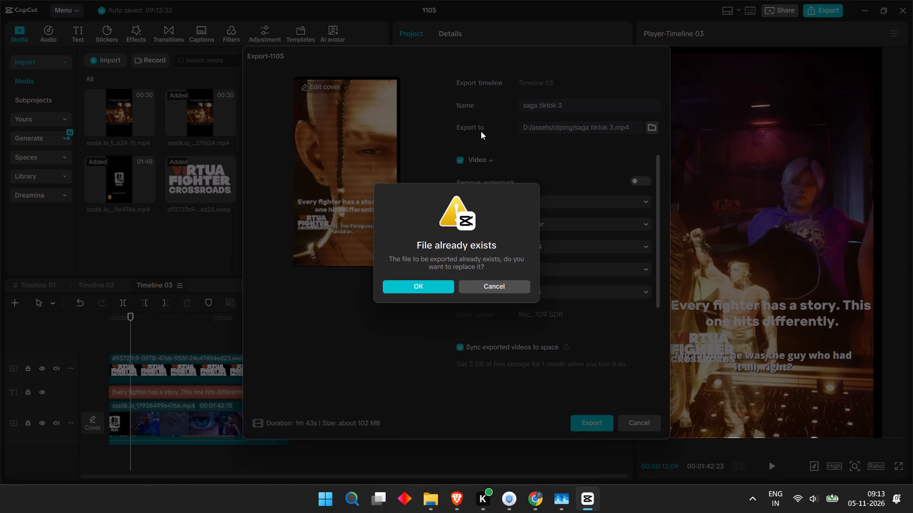
pyautogui.click(479, 285)
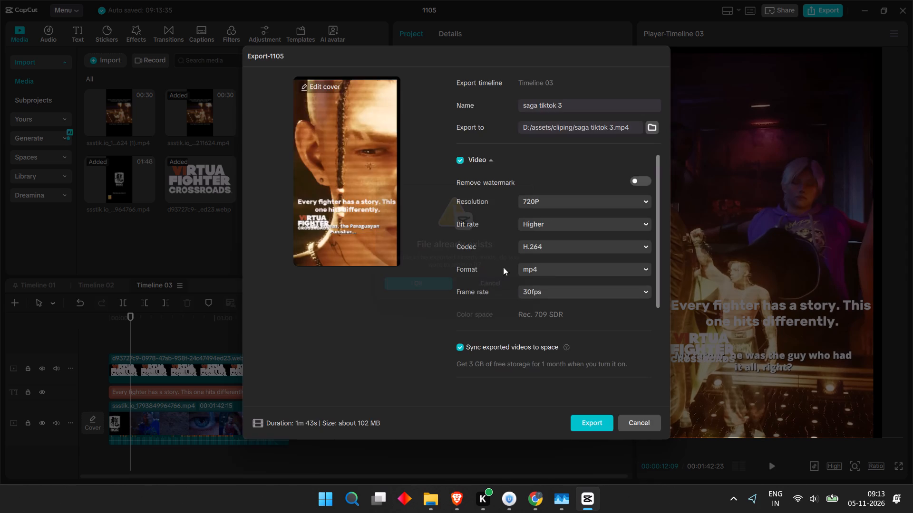
# Change the export name to "saga tiktok 1", export Timeline 03, and close the export window when it is saved.
pyautogui.click(566, 106)
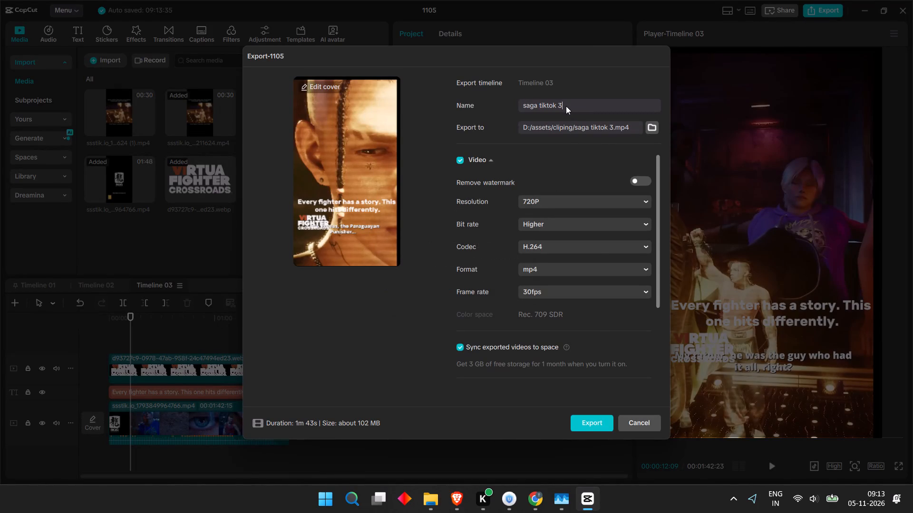
pyautogui.press('BackSpace')
pyautogui.press('1')
pyautogui.press('Return')
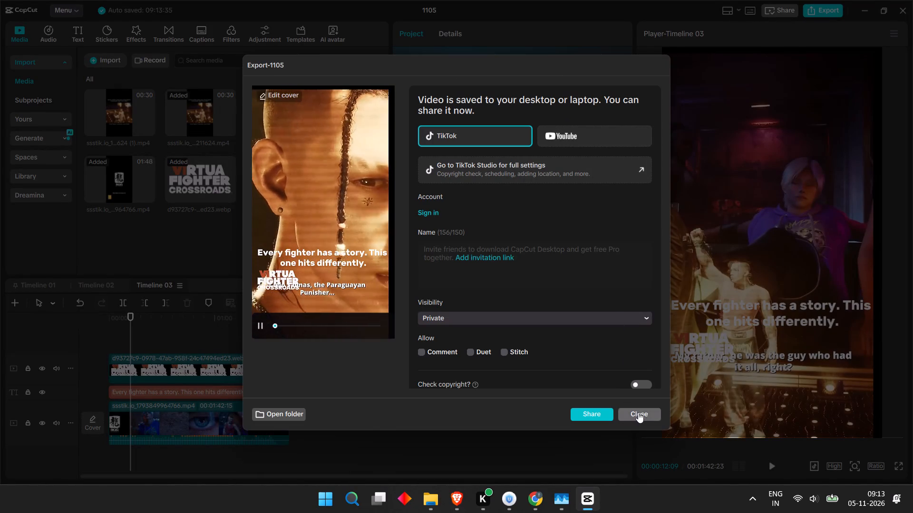
pyautogui.click(638, 412)
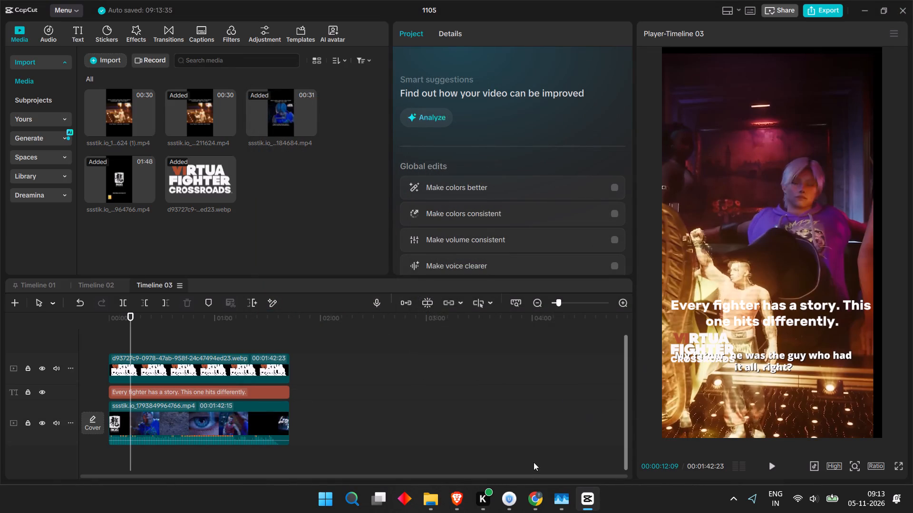
# Switch to Google Drive in Chrome, open the "youtube shorts" folder in My Drive, and dismiss the finished uploads notice.
pyautogui.click(527, 497)
pyautogui.scroll(-8, 600, 399)
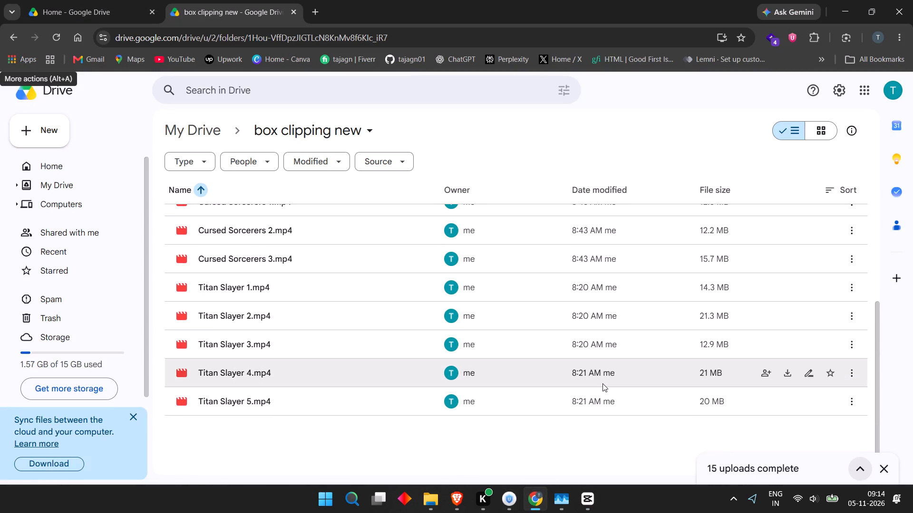
pyautogui.scroll(-5, 602, 383)
pyautogui.scroll(6, 602, 383)
pyautogui.scroll(6, 312, 287)
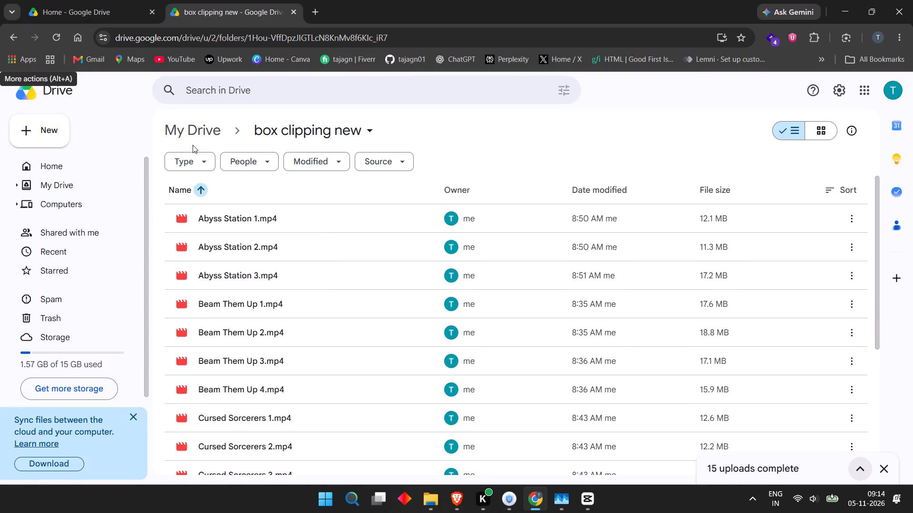
pyautogui.click(192, 136)
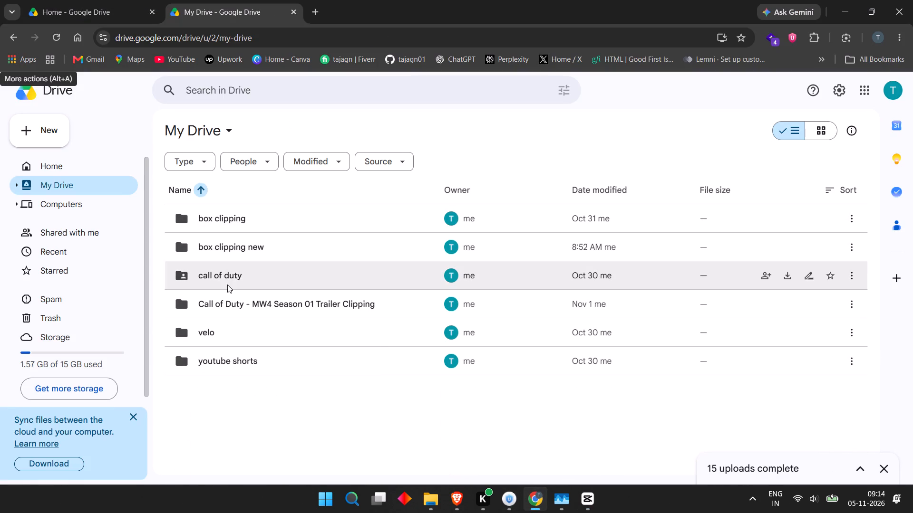
pyautogui.doubleClick(228, 363)
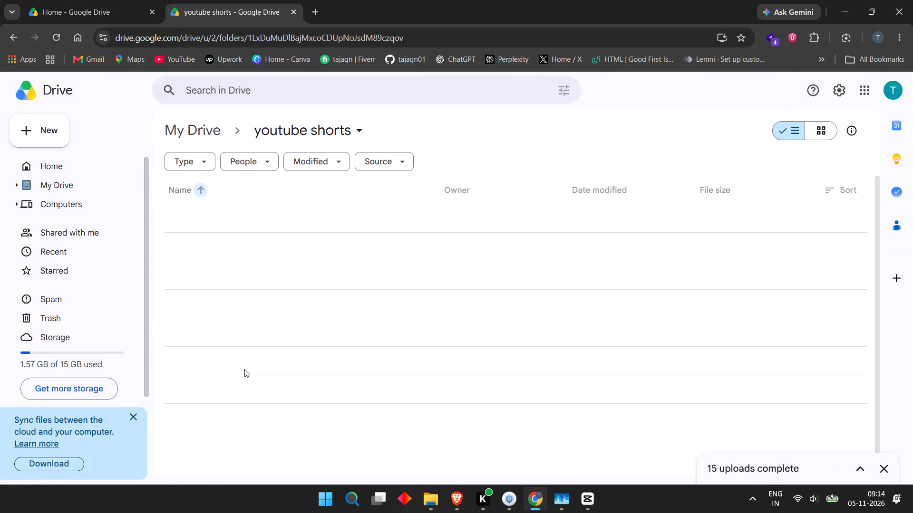
pyautogui.scroll(-6, 263, 246)
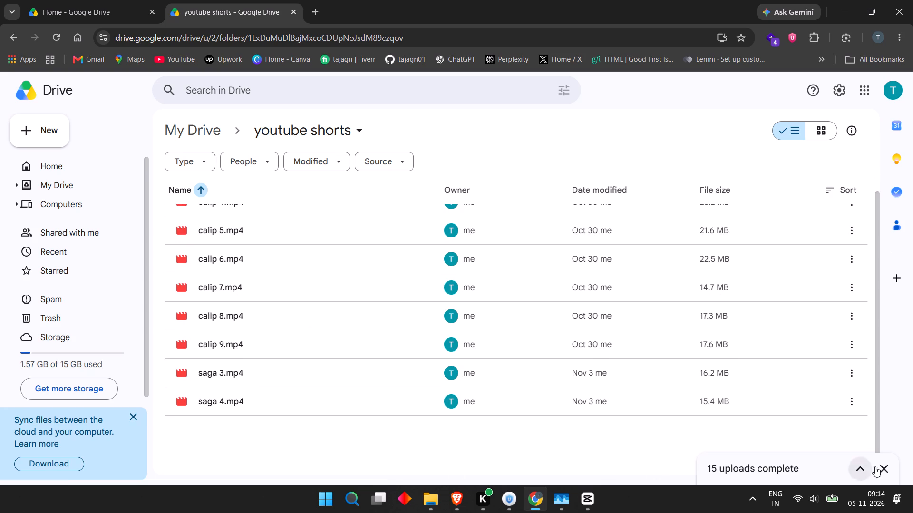
pyautogui.click(882, 466)
# Upload "saga tik tok 2", "saga tiktok 1" and "saga tiktok 3" from D:\assets\cliping to the "youtube shorts" folder.
pyautogui.rightClick(302, 447)
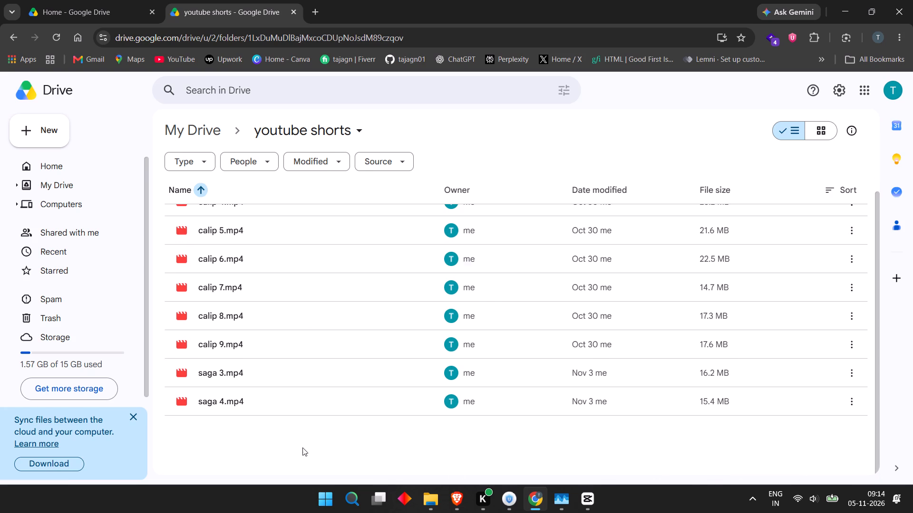
pyautogui.click(393, 292)
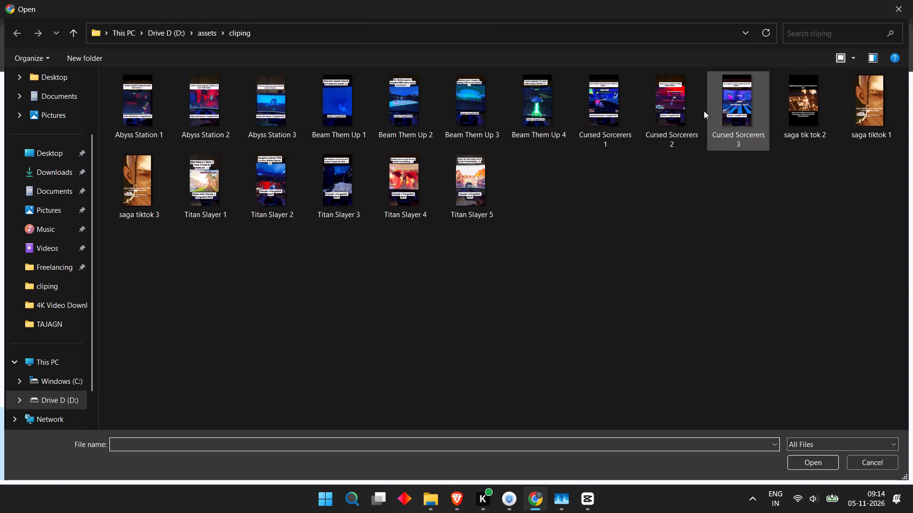
pyautogui.click(816, 108)
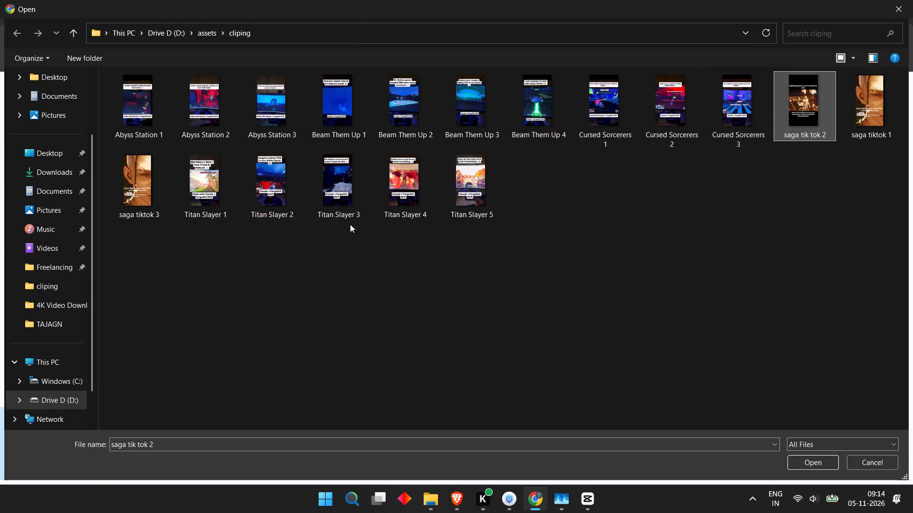
pyautogui.keyDown('shift'); pyautogui.click(150, 186); pyautogui.keyUp('shift')
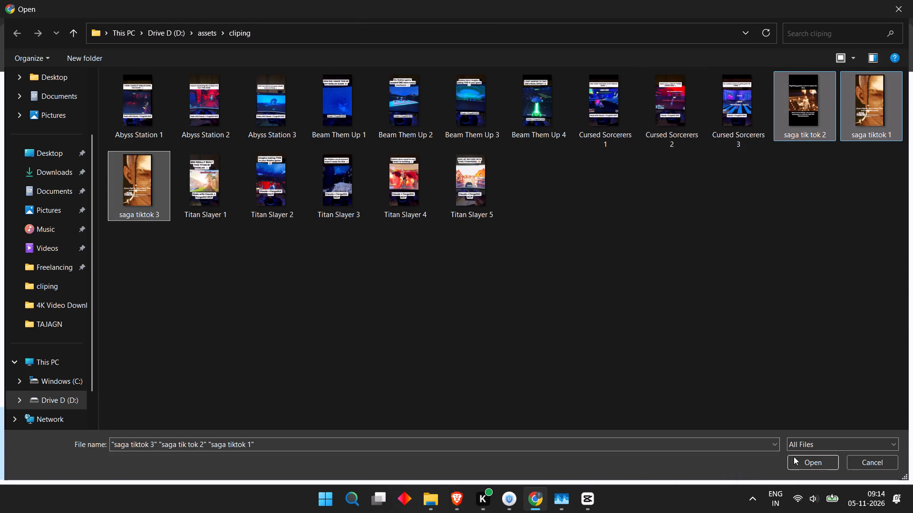
pyautogui.click(795, 456)
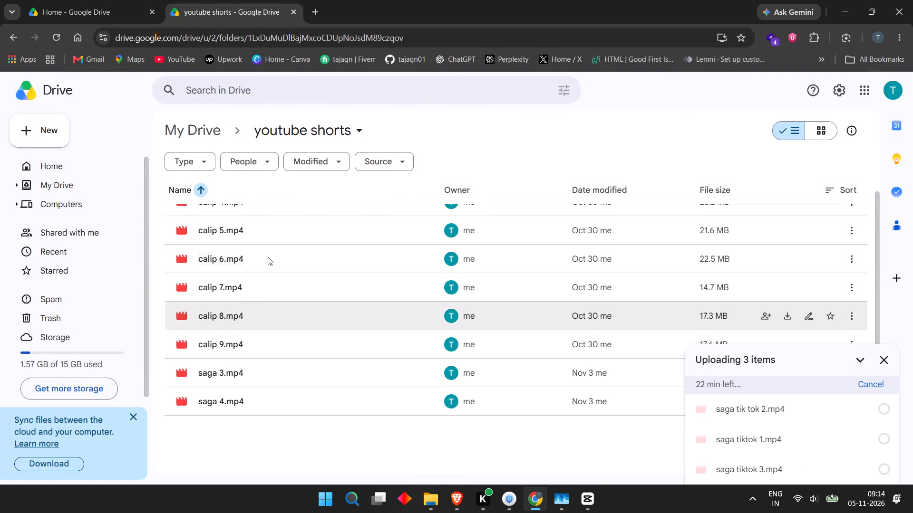
pyautogui.scroll(4, 287, 270)
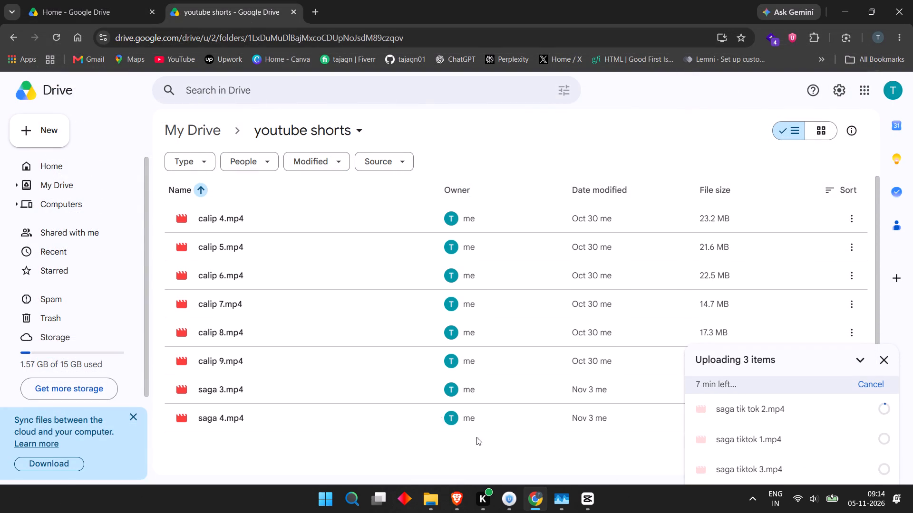
pyautogui.click(462, 496)
pyautogui.click(201, 0)
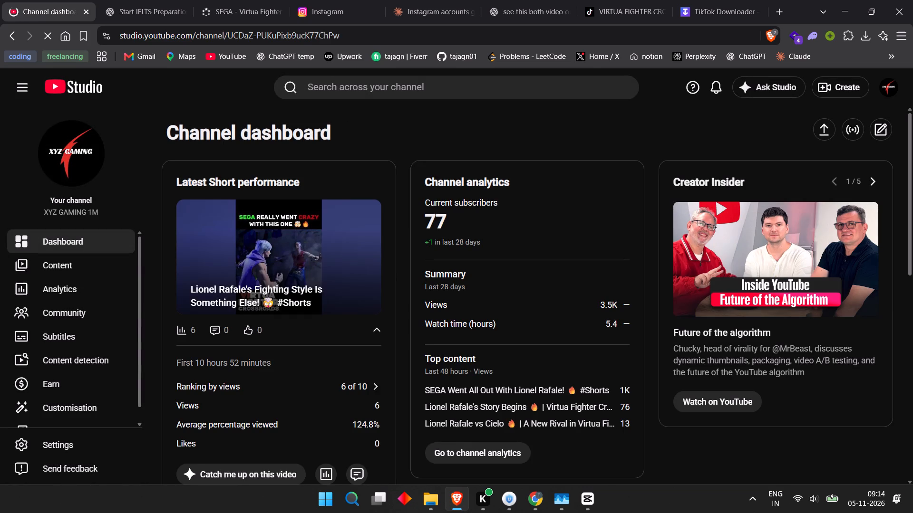
pyautogui.scroll(-3, 452, 283)
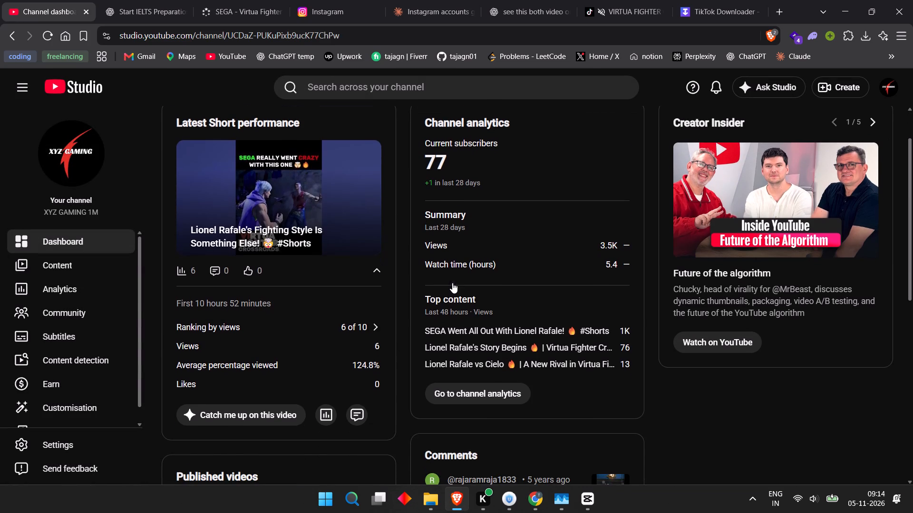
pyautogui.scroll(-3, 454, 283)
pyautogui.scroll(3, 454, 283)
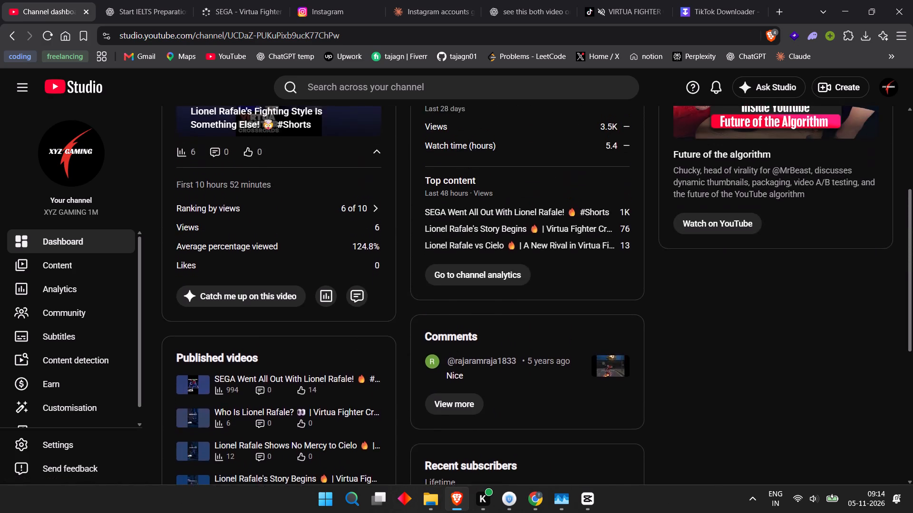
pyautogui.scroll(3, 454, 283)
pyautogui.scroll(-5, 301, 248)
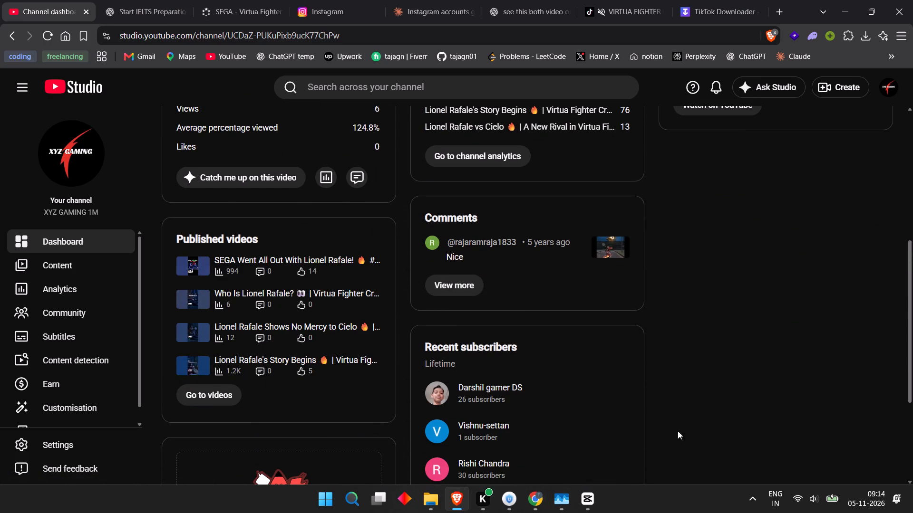
# Switch to Google Drive in Chrome, reopen the "youtube shorts" folder from My Drive, and preview the videos calip 4, calip 5 and calip 6.
pyautogui.click(539, 502)
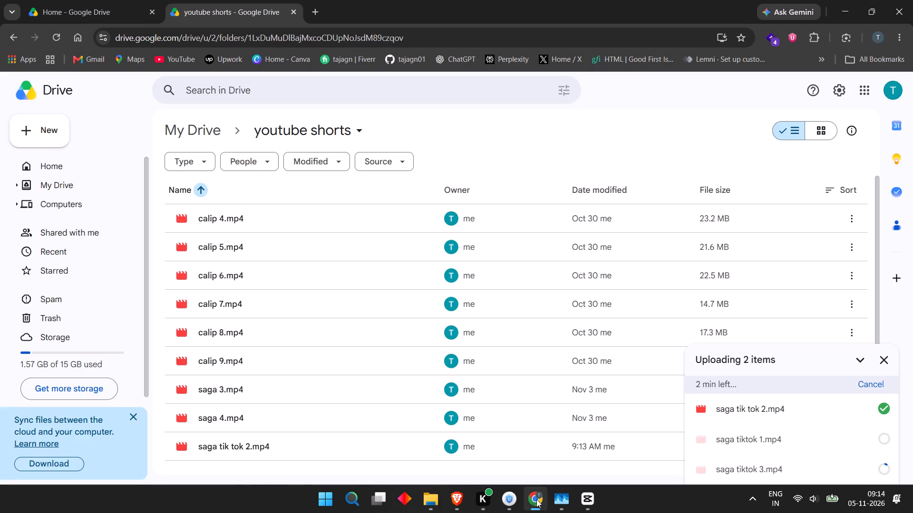
pyautogui.click(178, 133)
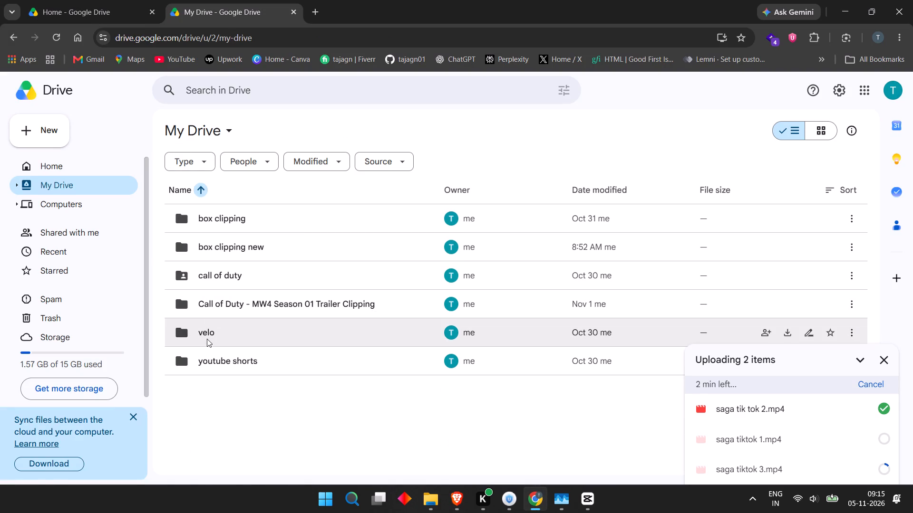
pyautogui.doubleClick(215, 361)
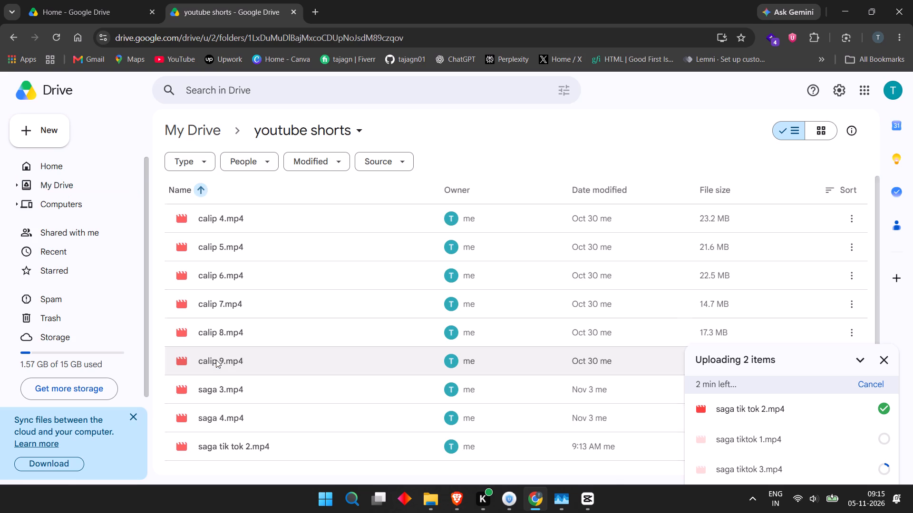
pyautogui.scroll(-5, 216, 357)
pyautogui.scroll(4, 216, 357)
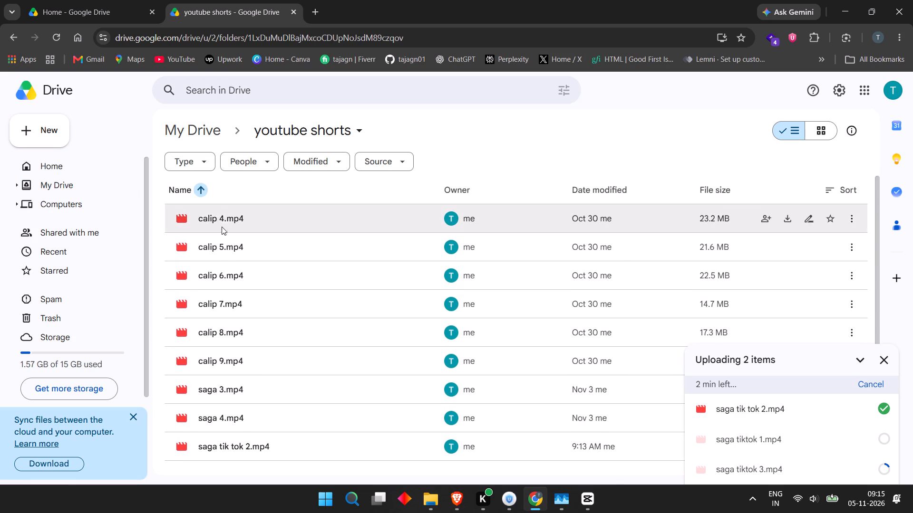
pyautogui.doubleClick(227, 222)
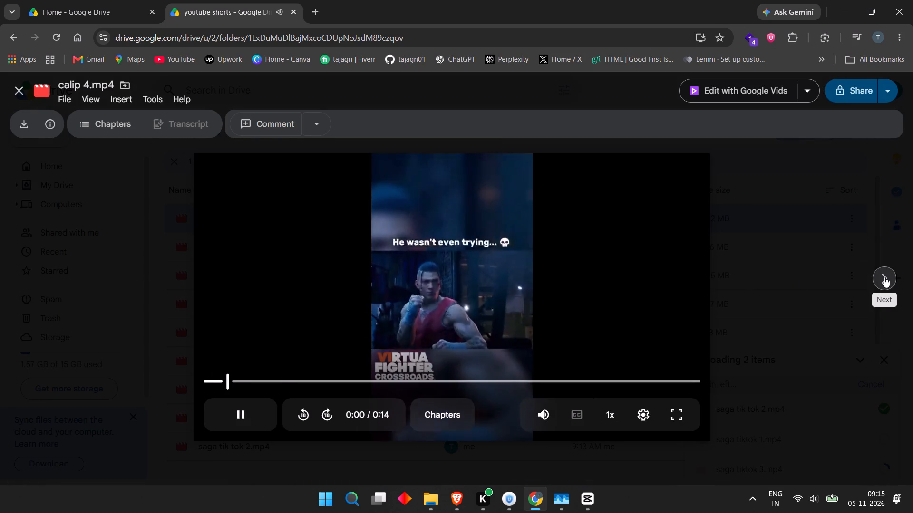
pyautogui.click(884, 277)
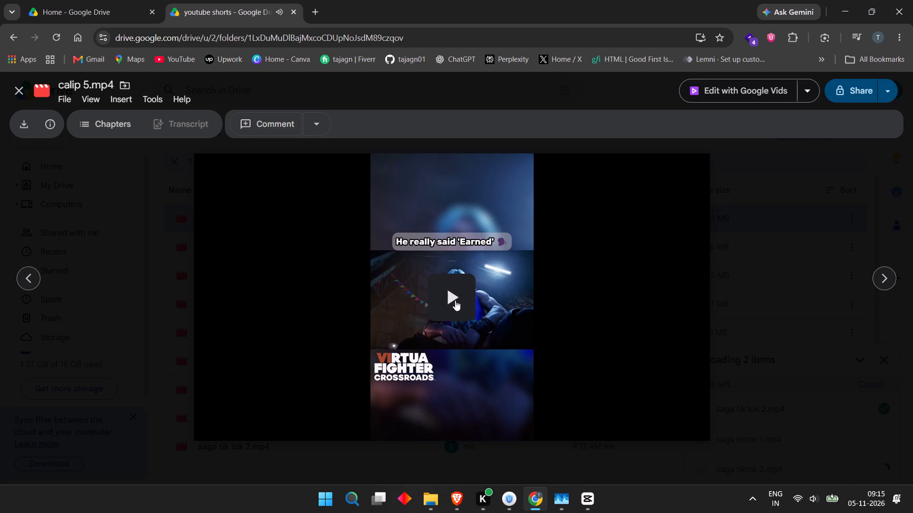
pyautogui.click(876, 274)
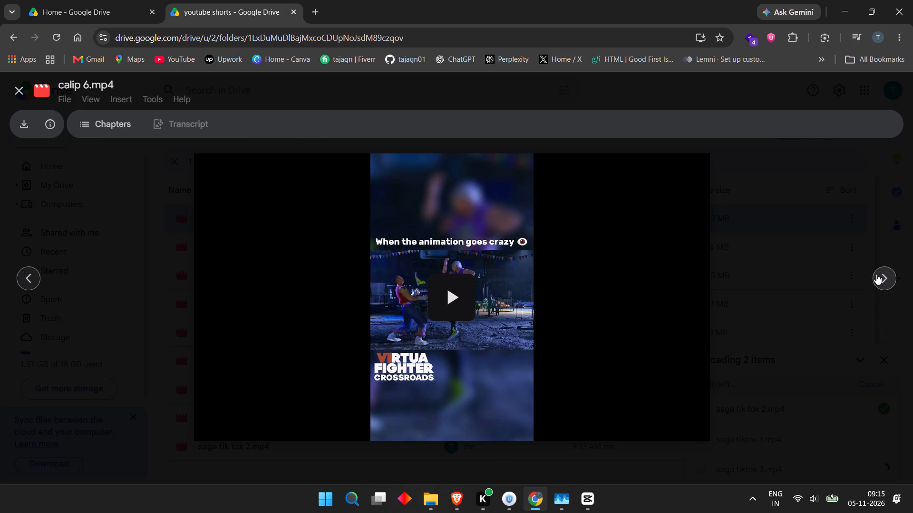
pyautogui.click(802, 289)
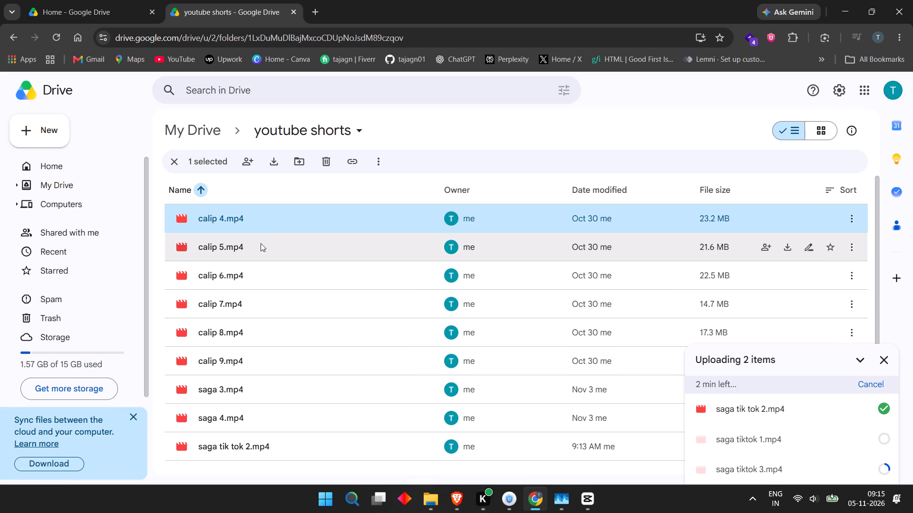
pyautogui.doubleClick(277, 252)
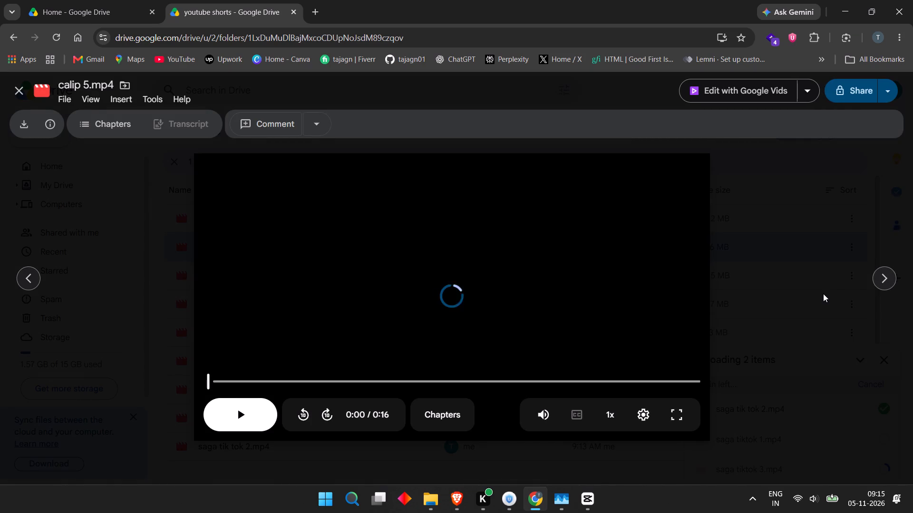
pyautogui.click(823, 294)
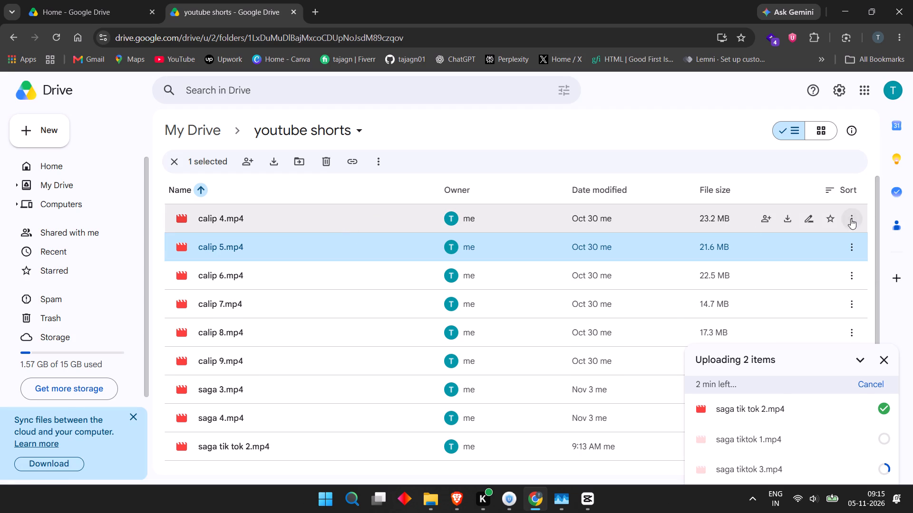
# Move calip 4.mp4 and calip 5.mp4 from the "youtube shorts" folder to the trash.
pyautogui.click(852, 214)
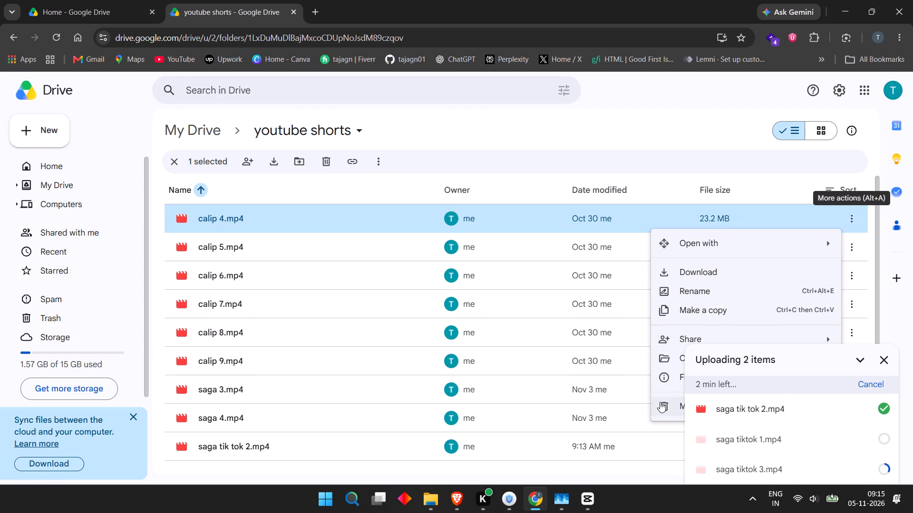
pyautogui.click(665, 403)
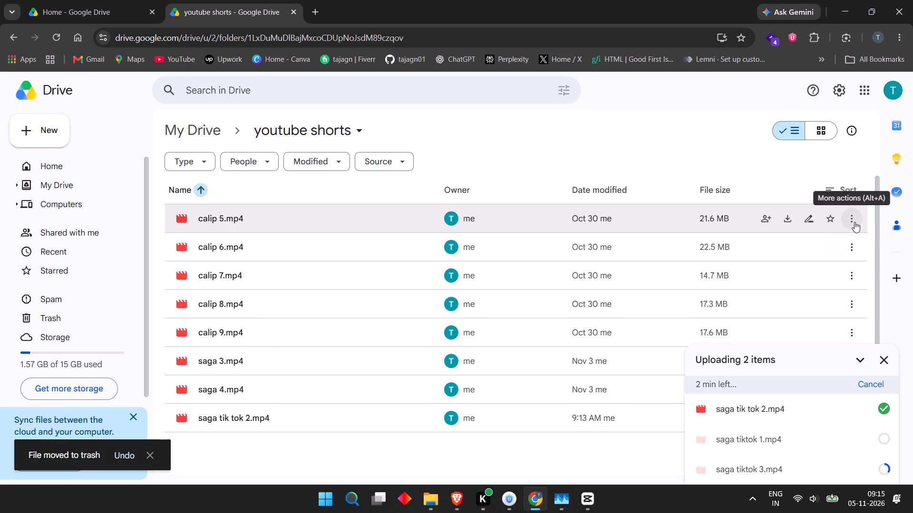
pyautogui.click(855, 222)
pyautogui.click(674, 404)
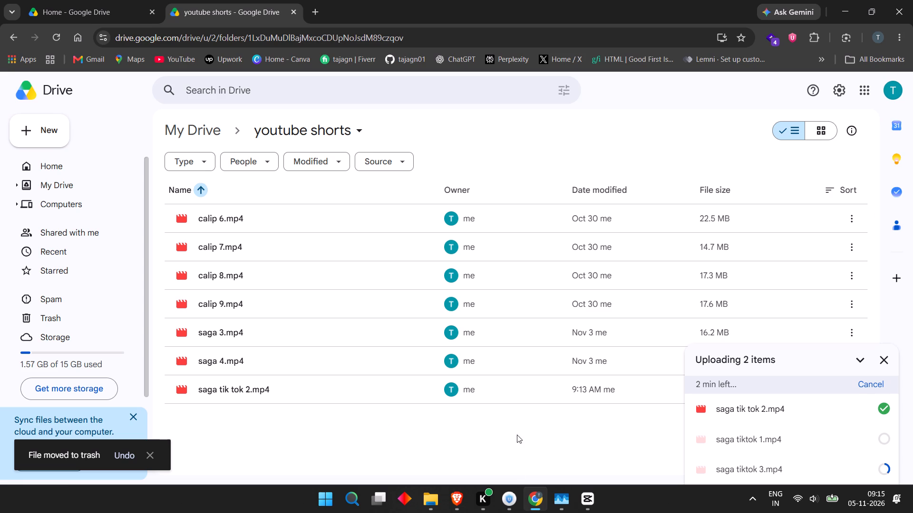
# Switch to CapCut and close the 1105 project.
pyautogui.click(588, 502)
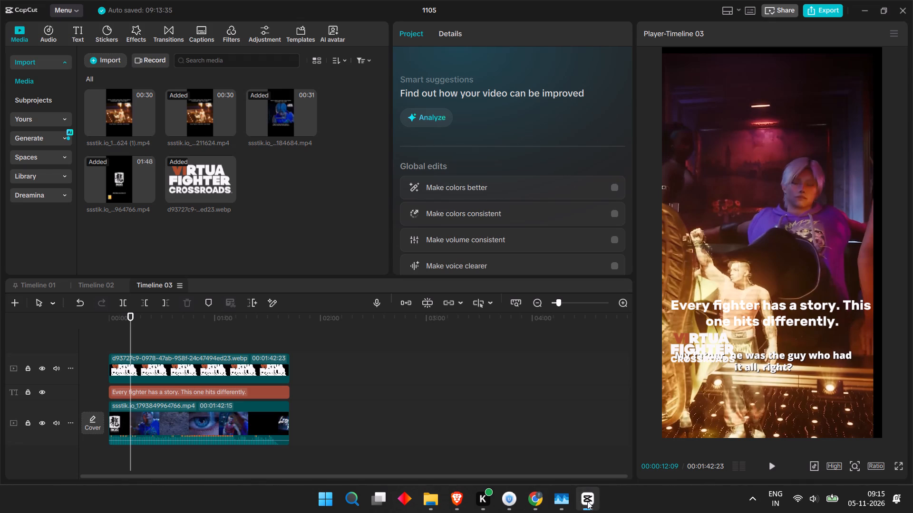
pyautogui.click(902, 4)
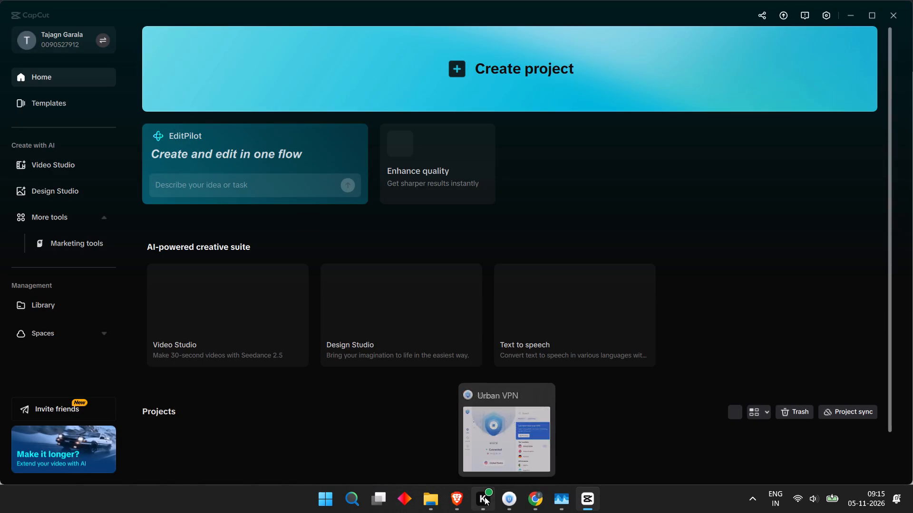
# Switch to Brave and close the open Virtua Fighter video on TikTok to return to the vfcrossroads profile.
pyautogui.click(464, 496)
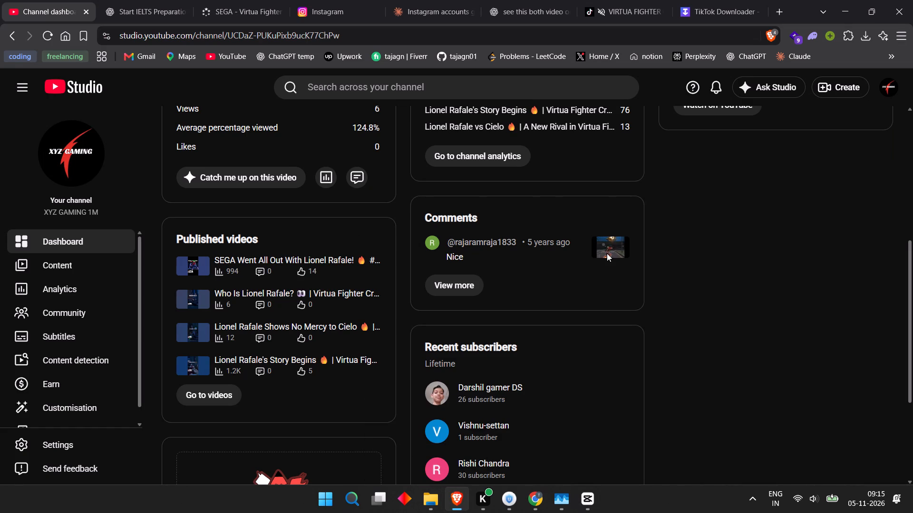
pyautogui.scroll(9, 607, 253)
pyautogui.click(634, 0)
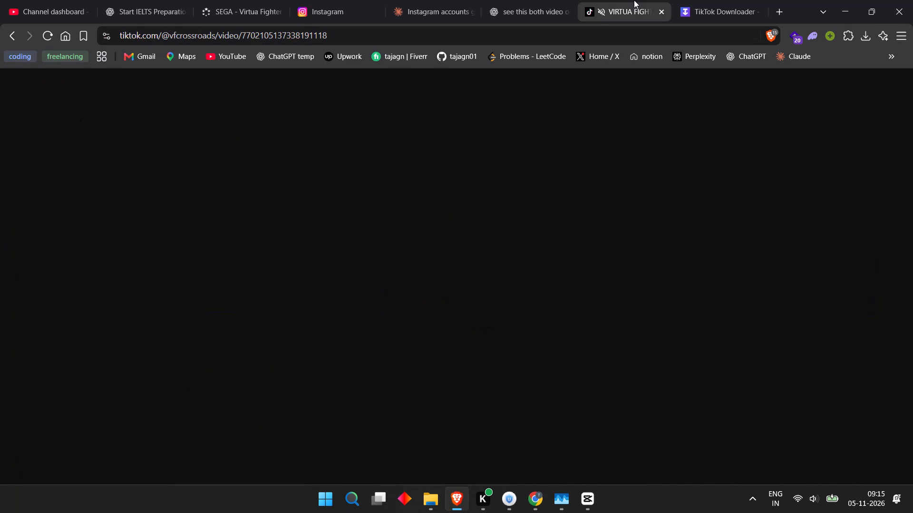
pyautogui.click(33, 93)
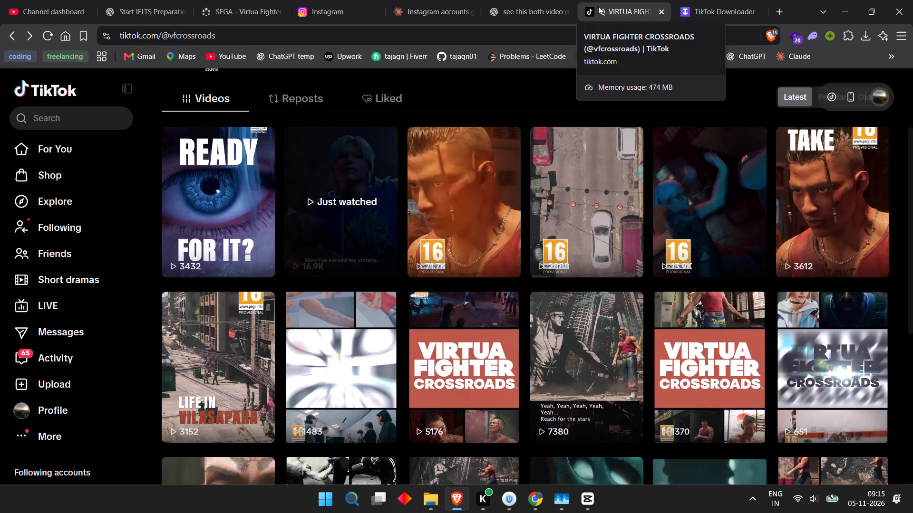
# On Content Rewards, go back to the campaigns list, open the Call of Duty MW4 Multiplayer Launch Clipping campaign, and copy its title.
pyautogui.click(243, 0)
pyautogui.click(297, 83)
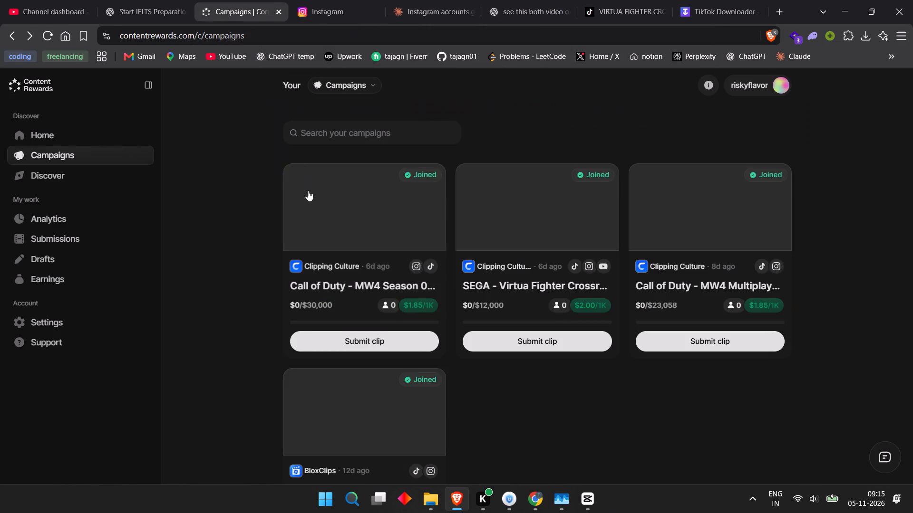
pyautogui.click(690, 335)
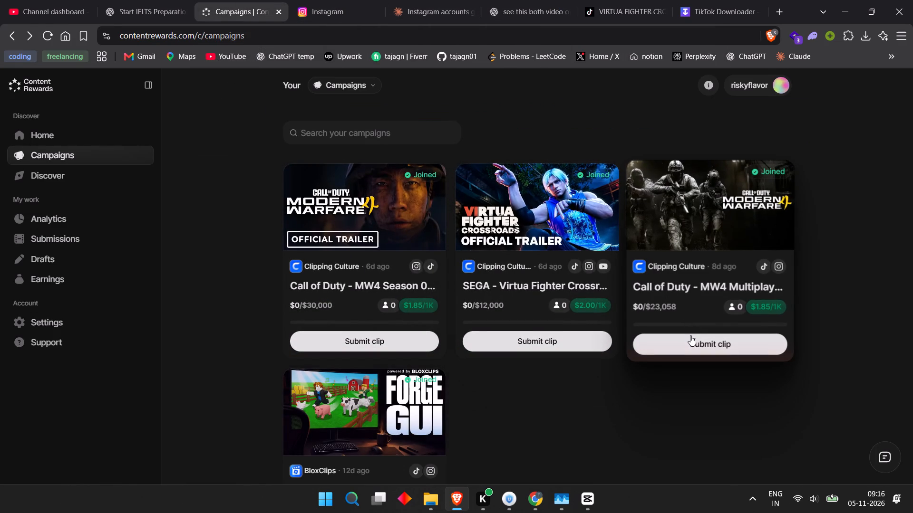
pyautogui.moveTo(408, 265); pyautogui.dragTo(400, 265)
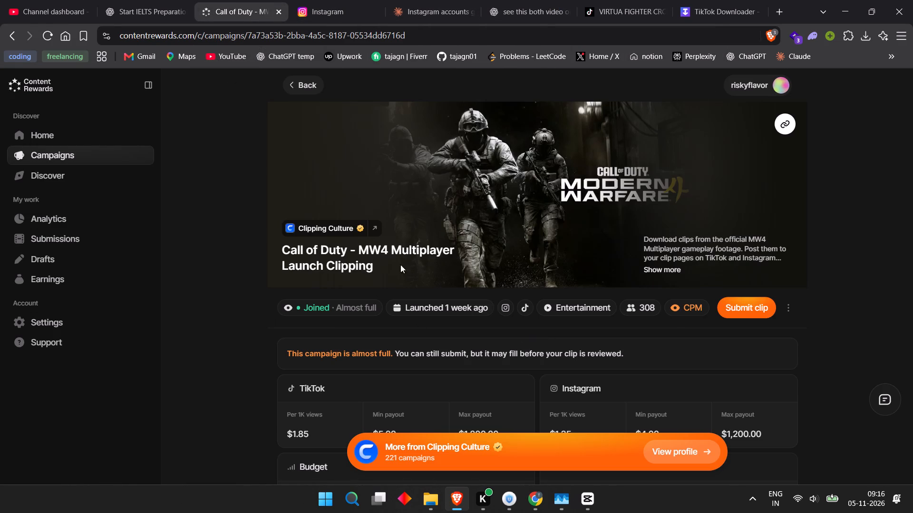
pyautogui.moveTo(400, 265); pyautogui.dragTo(281, 247)
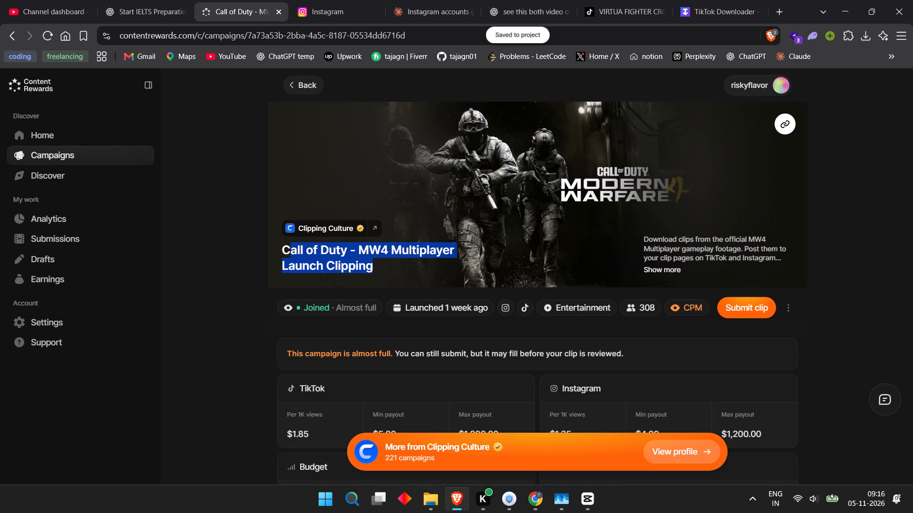
pyautogui.hotkey('ctrl', 'c')
# Search TikTok for "Call of Duty - MW4 Multiplayer Launch Clipping" and limit the results to videos.
pyautogui.click(652, 0)
pyautogui.click(75, 112)
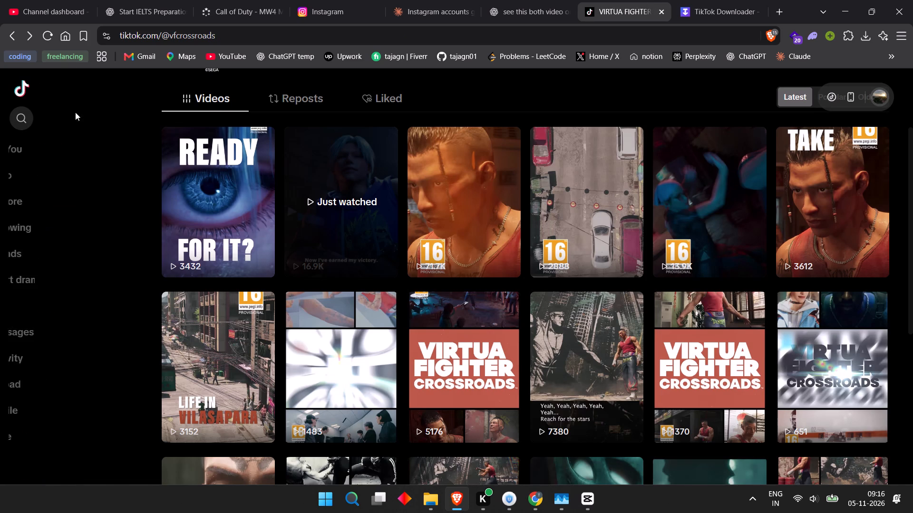
pyautogui.hotkey('ctrl', 'v')
pyautogui.press('Return')
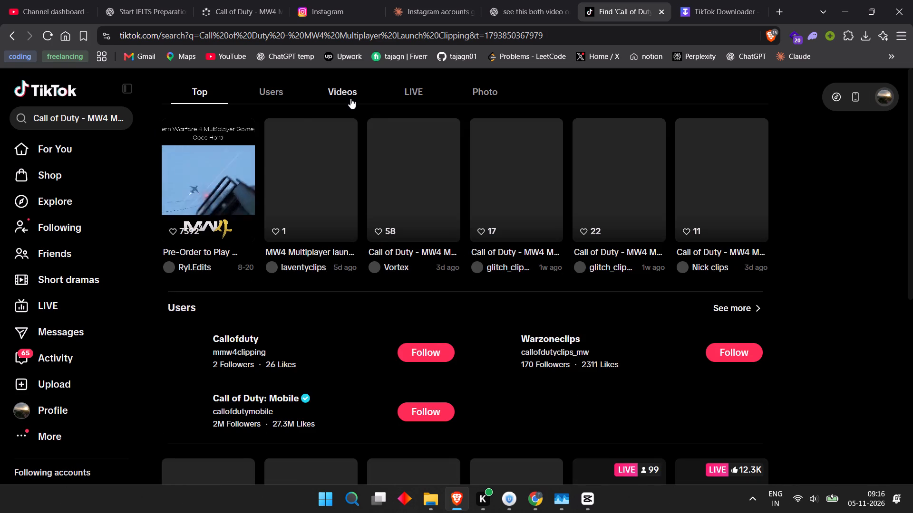
pyautogui.click(350, 98)
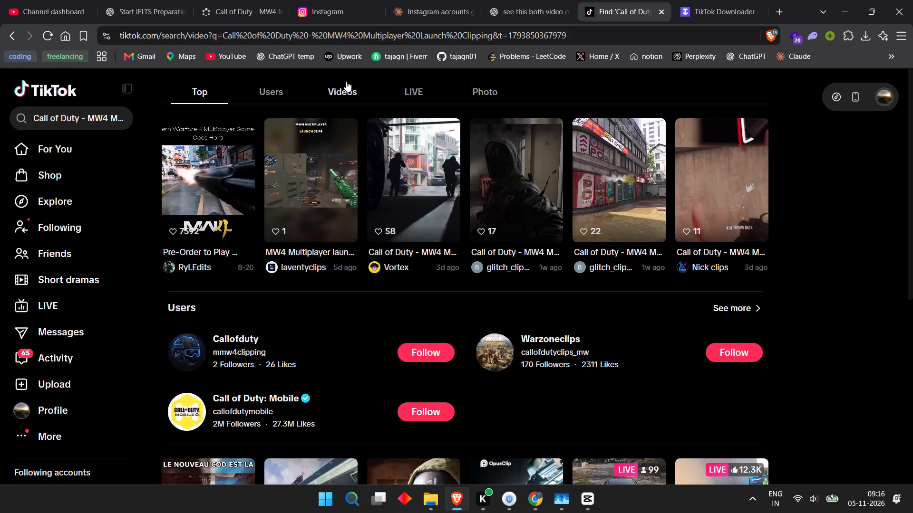
pyautogui.click(344, 87)
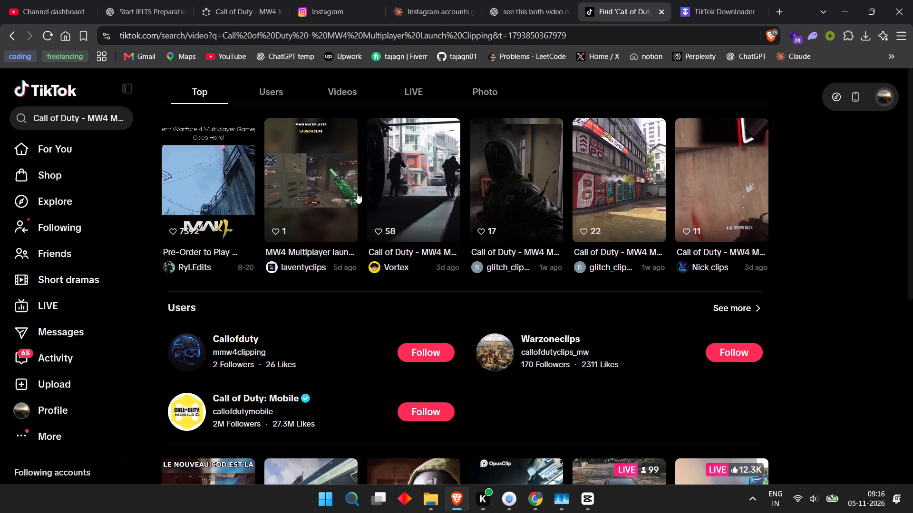
pyautogui.scroll(-2, 355, 196)
pyautogui.scroll(3, 355, 198)
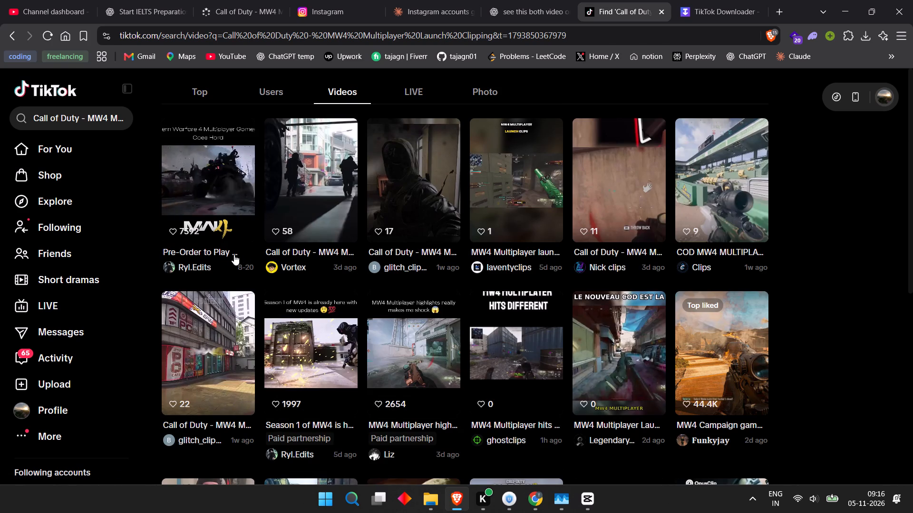
# Open the Ryl.Edits video "Modern Warfare 4 Multiplayer Gameplay Goes Hard" and copy its link.
pyautogui.click(234, 255)
pyautogui.rightClick(334, 265)
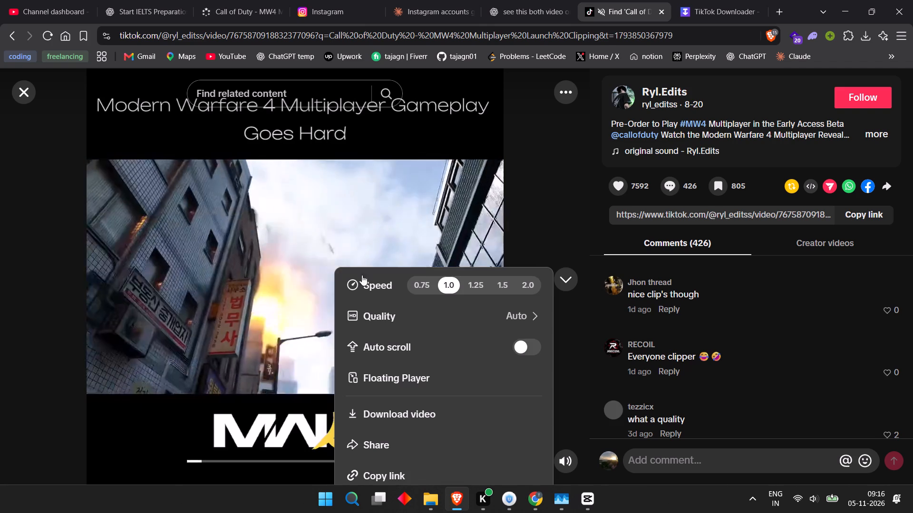
pyautogui.click(384, 468)
# On ssstik.io, download the copied Ryl.Edits multiplayer gameplay video without watermark and save it to the Downloads folder.
pyautogui.click(738, 0)
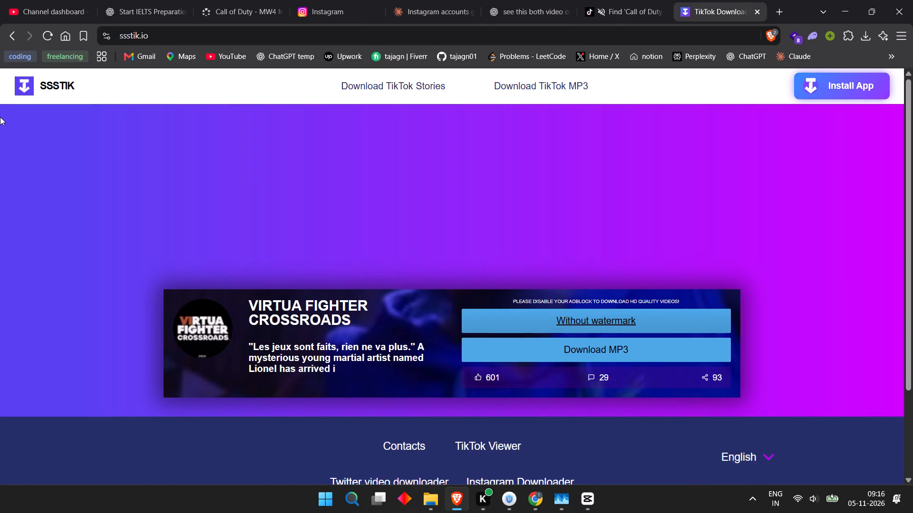
pyautogui.click(50, 36)
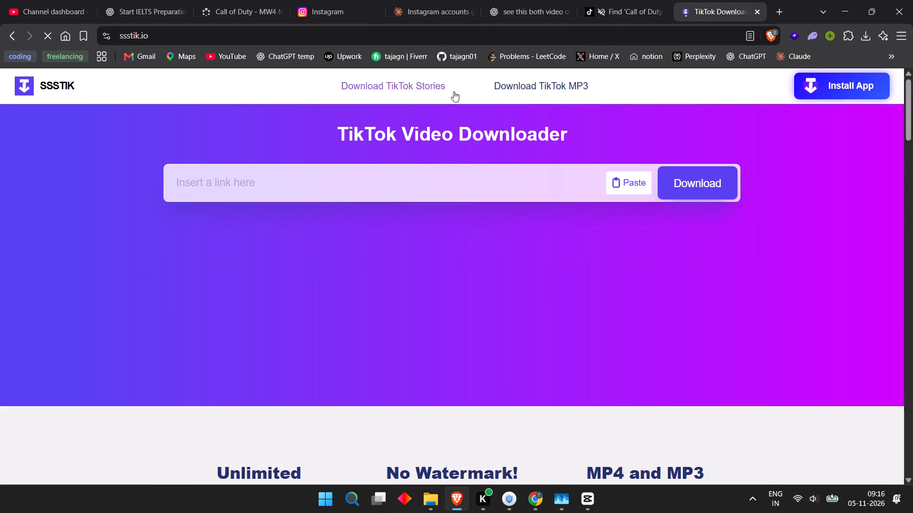
pyautogui.click(391, 201)
pyautogui.hotkey('ctrl', 'v')
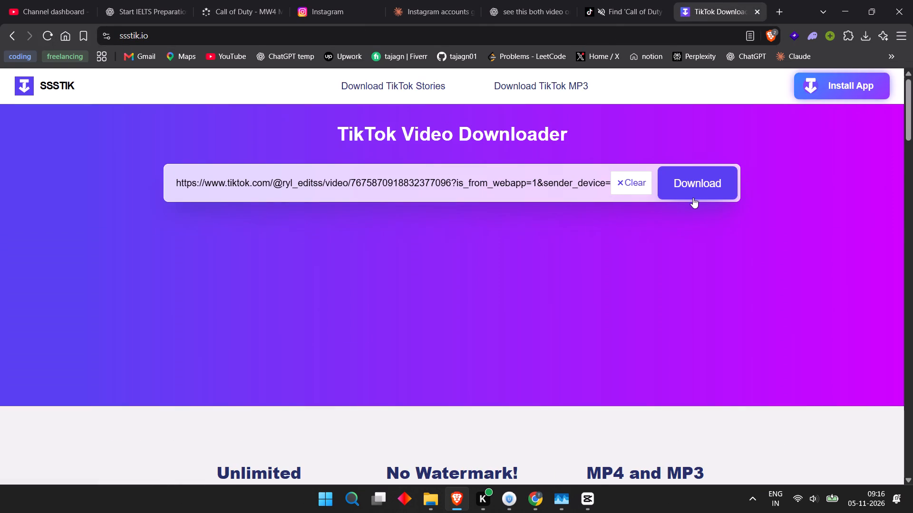
pyautogui.click(702, 195)
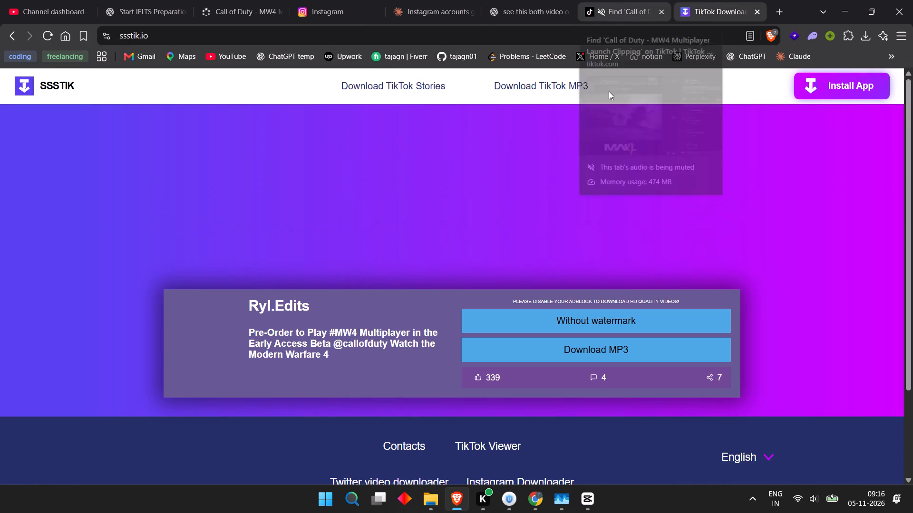
pyautogui.click(560, 317)
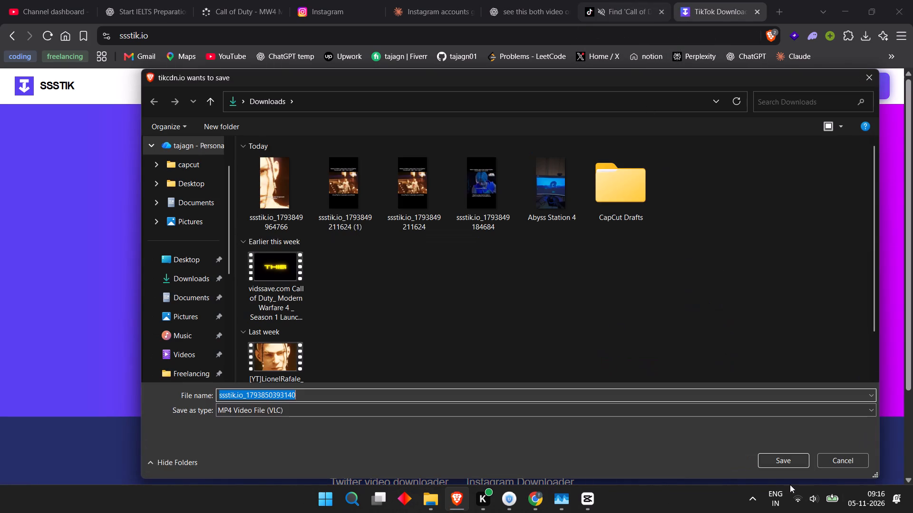
pyautogui.click(788, 458)
# Back in the TikTok search results, open the Ryl.Edits video "Season 1 of MW4 is already here with new updates" and copy its link.
pyautogui.click(602, 0)
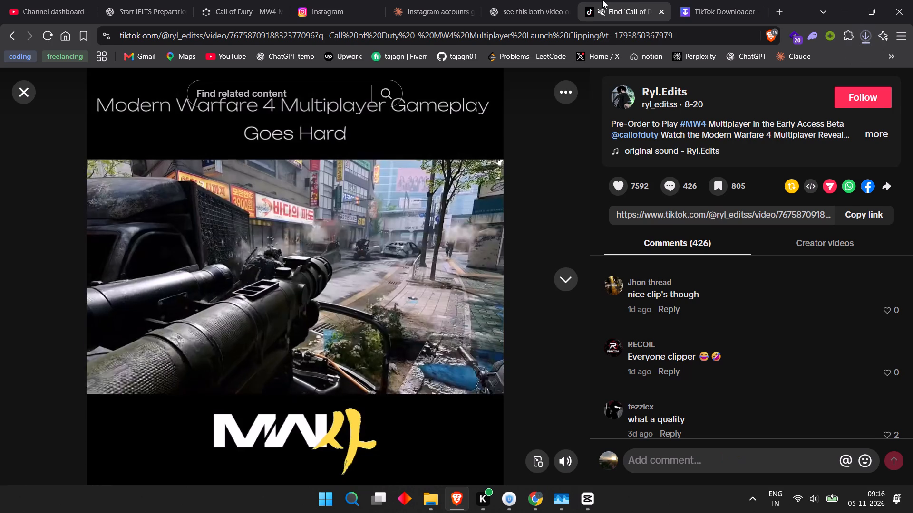
pyautogui.click(23, 91)
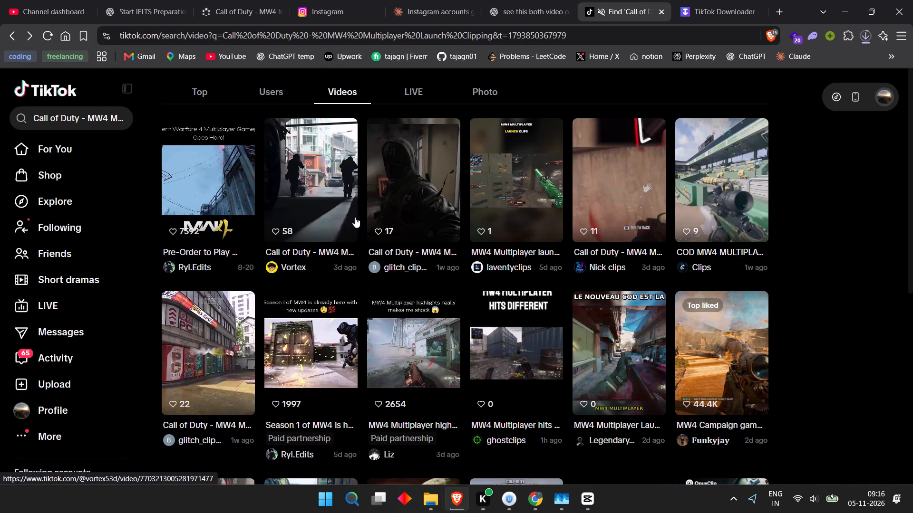
pyautogui.scroll(-3, 719, 300)
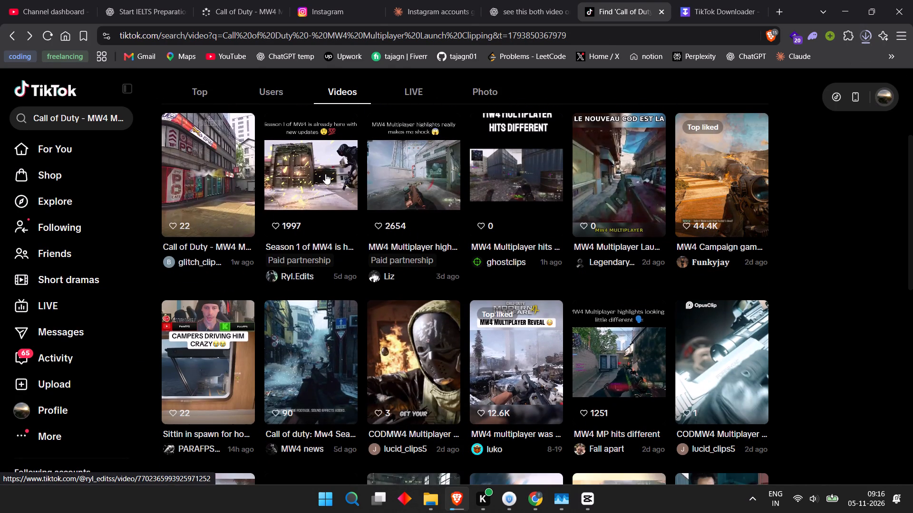
pyautogui.scroll(1, 320, 185)
pyautogui.click(317, 248)
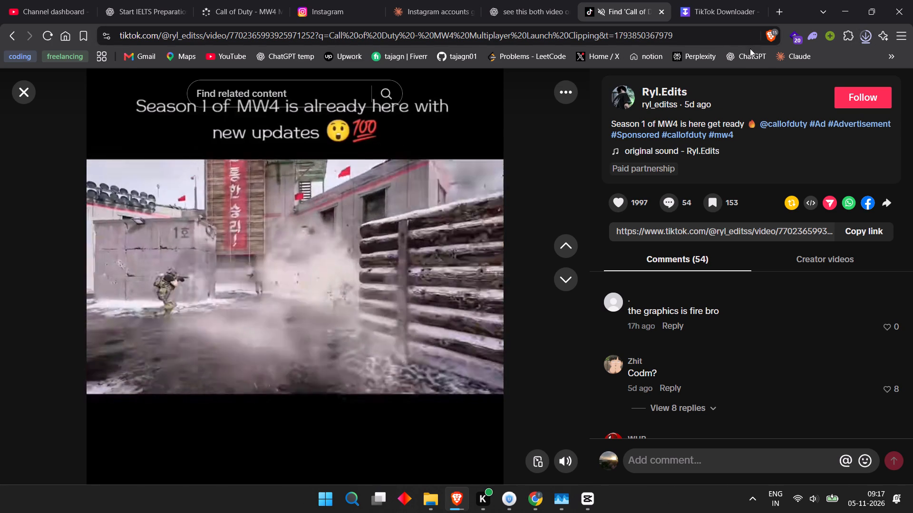
pyautogui.click(573, 86)
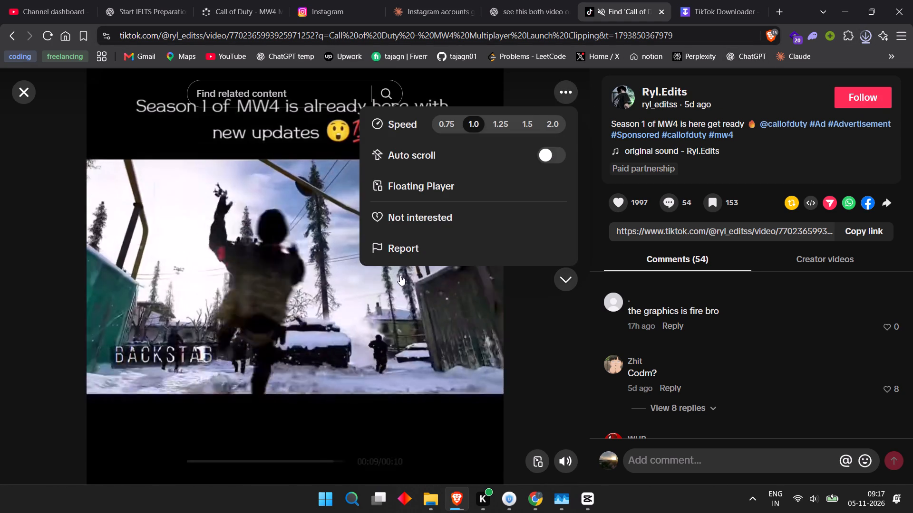
pyautogui.rightClick(261, 279)
pyautogui.click(358, 454)
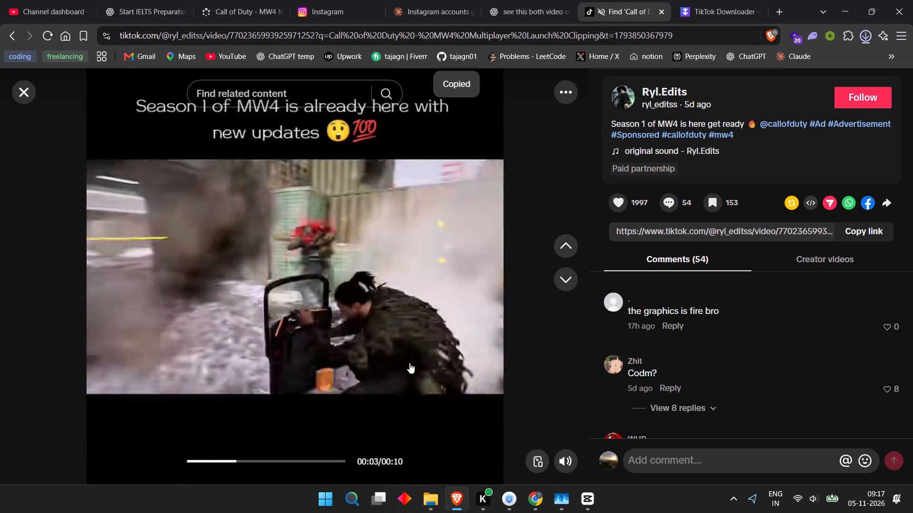
# On ssstik.io, download the copied Season 1 of MW4 video without watermark and save it to the Downloads folder.
pyautogui.click(716, 0)
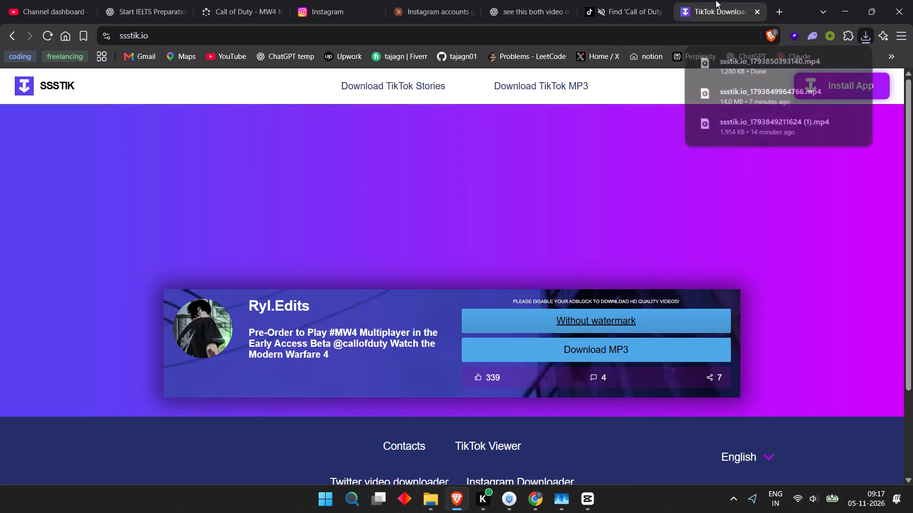
pyautogui.click(48, 37)
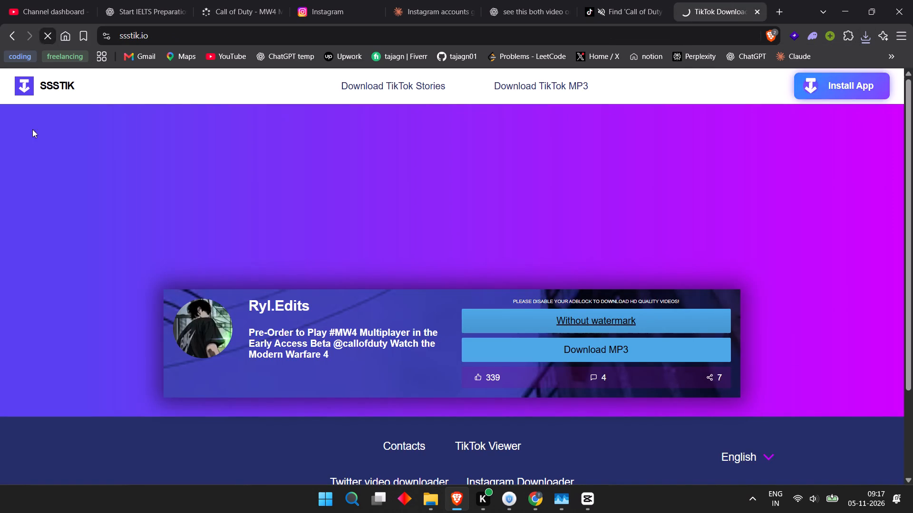
pyautogui.click(495, 174)
pyautogui.hotkey('ctrl', 'v')
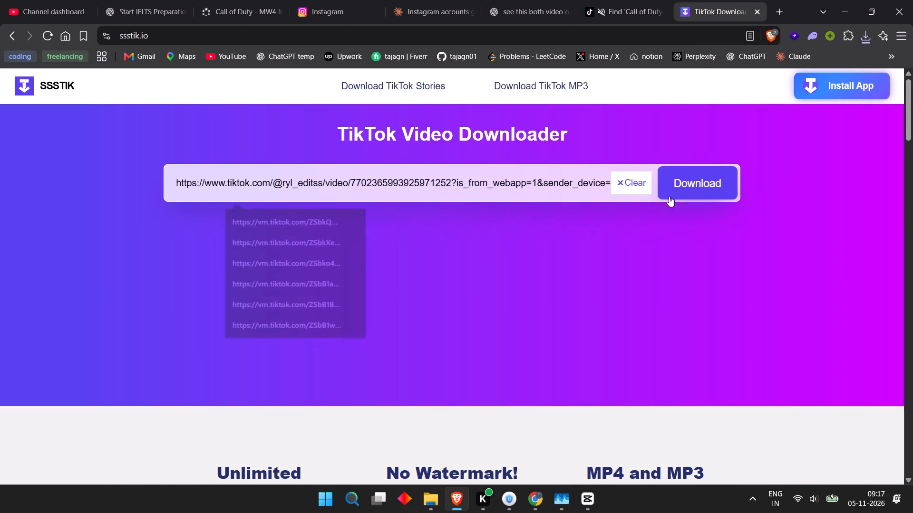
pyautogui.click(718, 194)
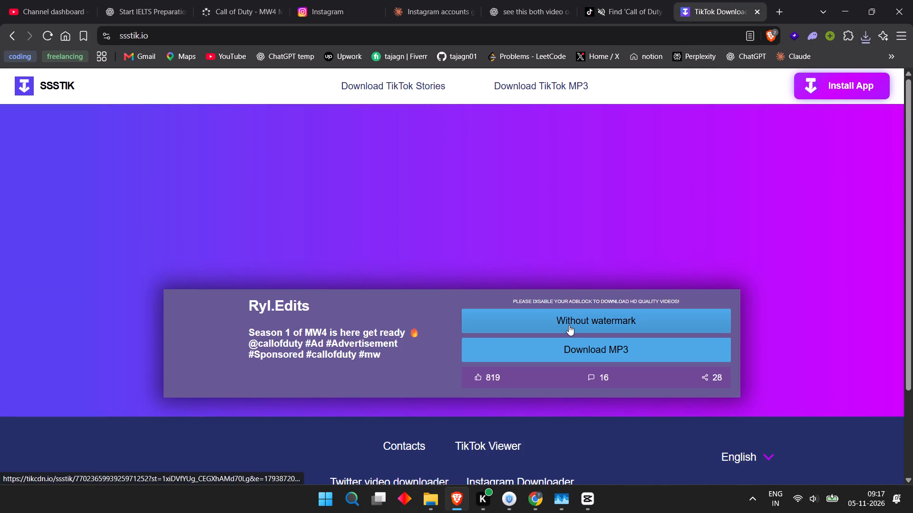
pyautogui.click(569, 325)
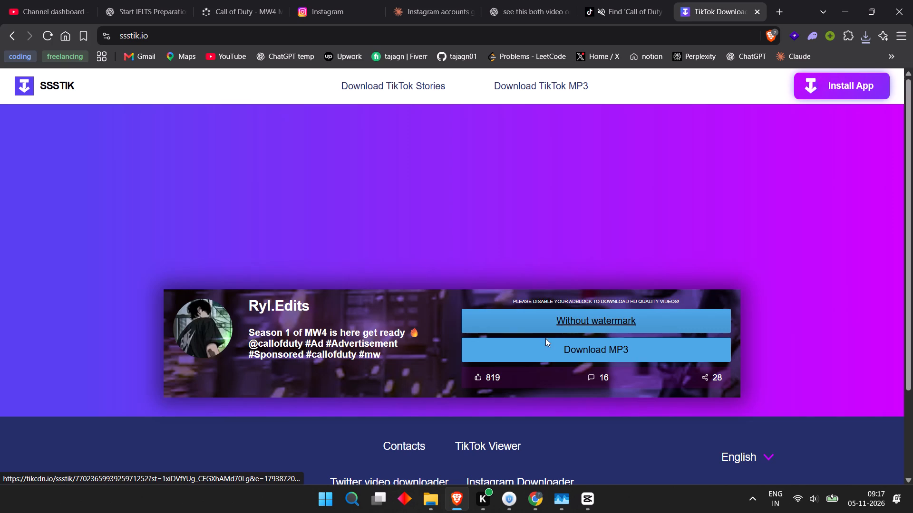
pyautogui.click(774, 465)
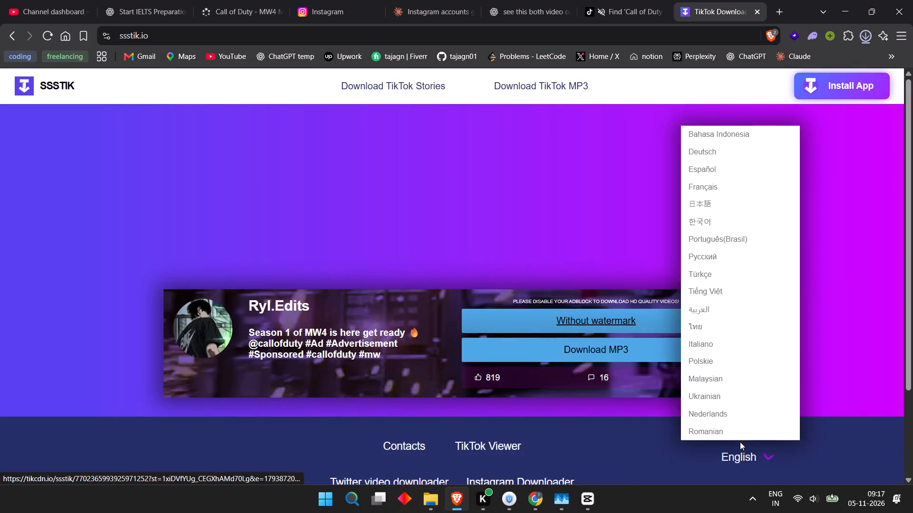
# In File Explorer's Downloads folder, play the saved "Modern Warfare 4 Multiplayer Gameplay Goes Hard" clip to check it, and return to Brave.
pyautogui.click(437, 500)
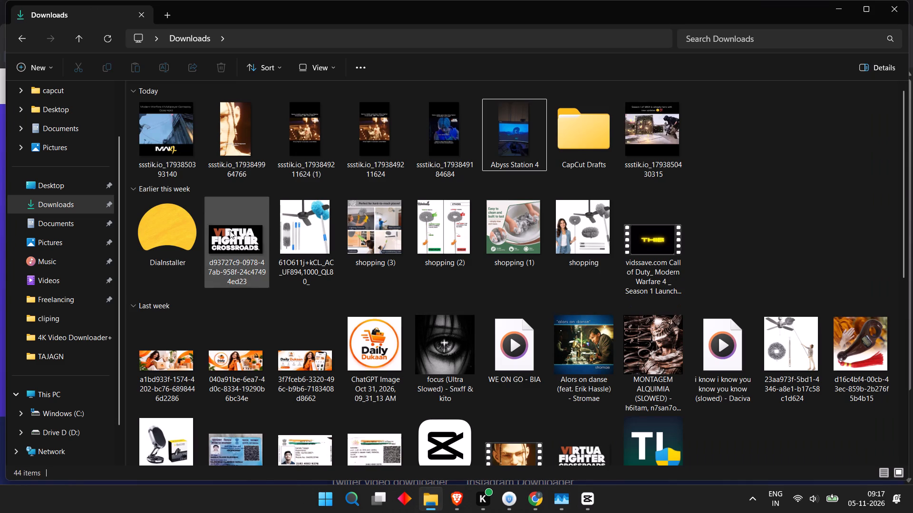
pyautogui.doubleClick(163, 139)
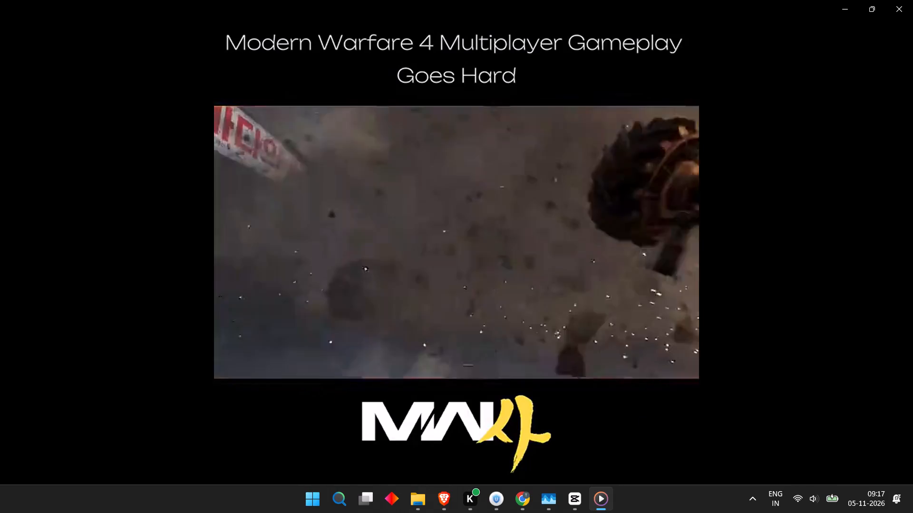
pyautogui.click(912, 0)
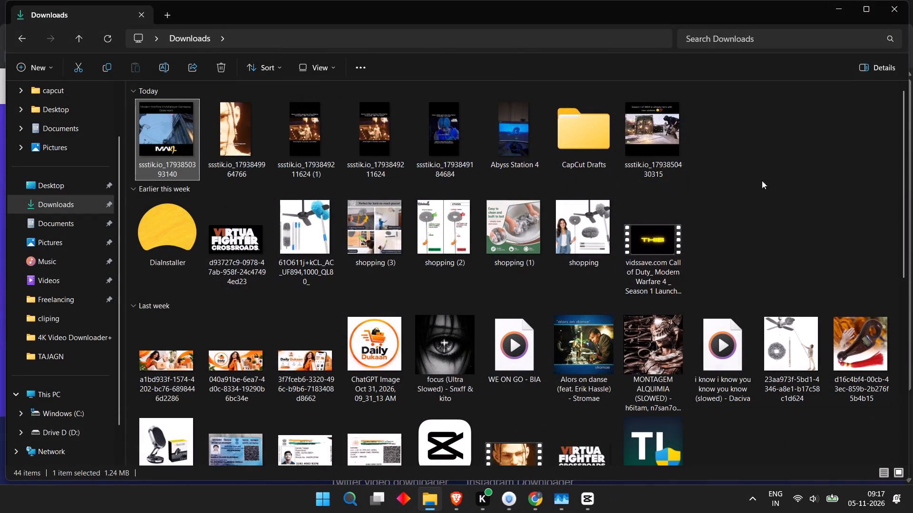
pyautogui.click(836, 3)
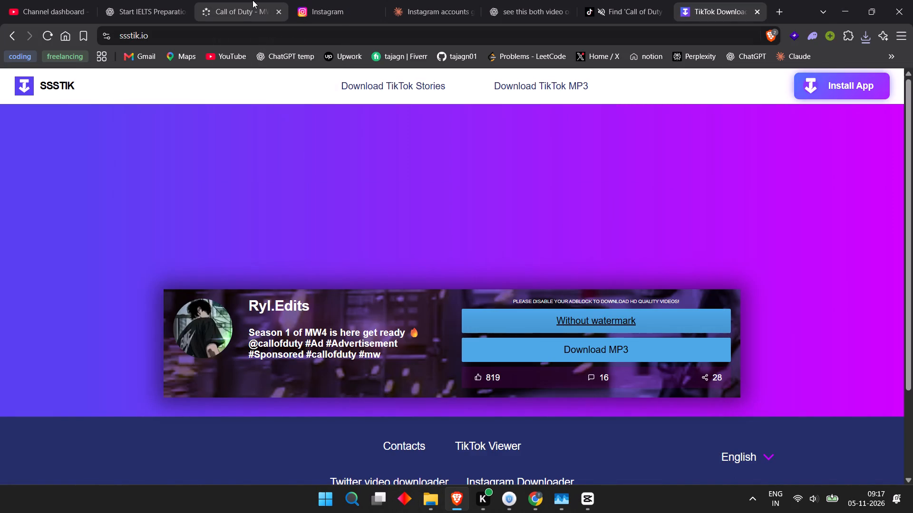
# Search Google for "tiktok downloader 4k", open the tik4k.com downloader and dismiss its jigsaw puzzle advert.
pyautogui.click(13, 35)
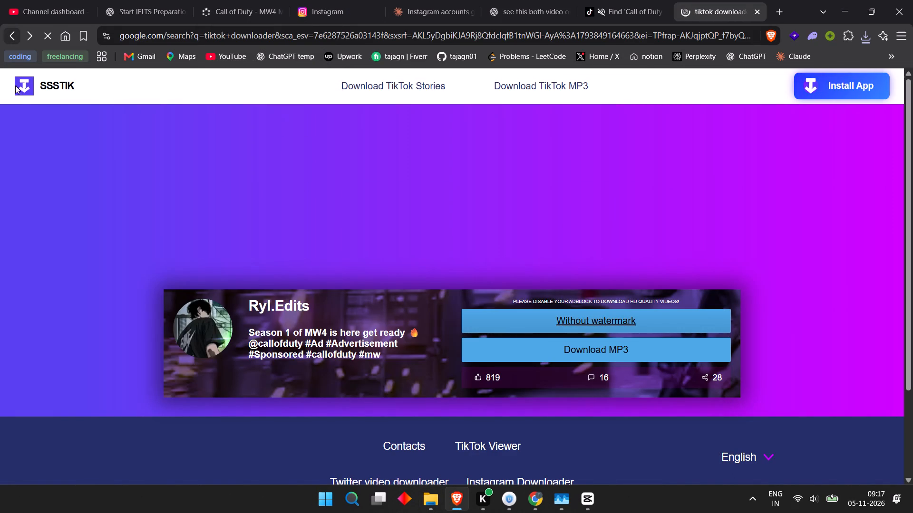
pyautogui.scroll(-2, 288, 328)
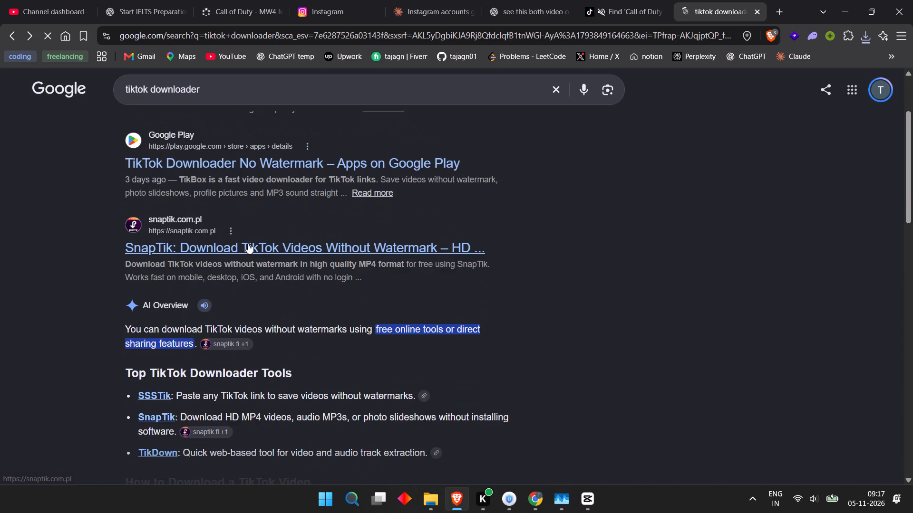
pyautogui.click(206, 93)
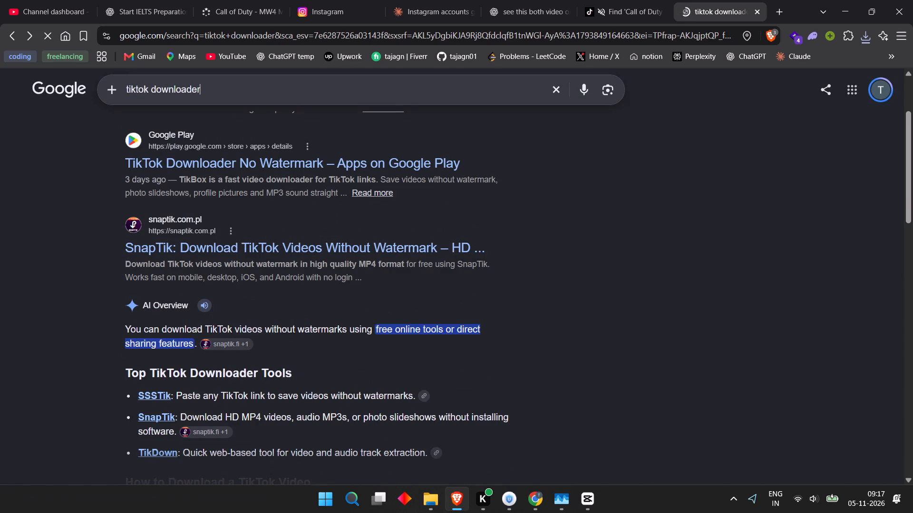
pyautogui.press('space')
pyautogui.write('4k')
pyautogui.press('Return')
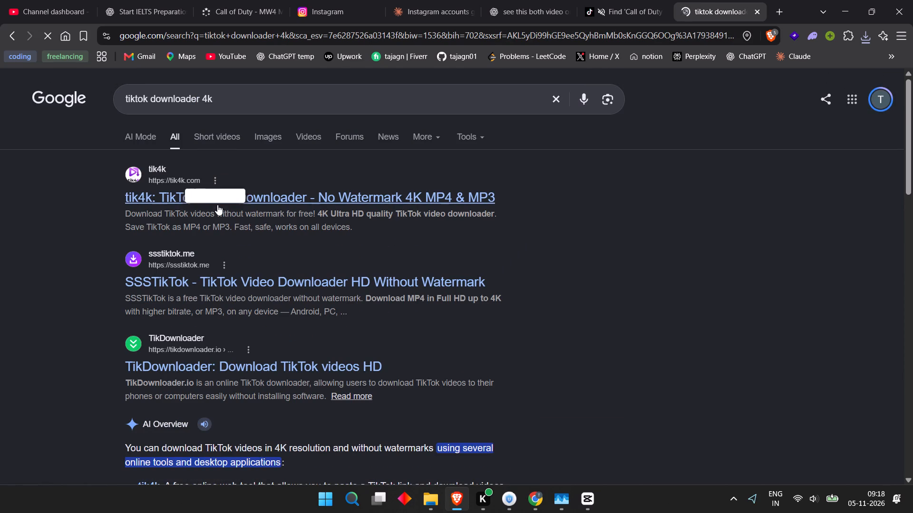
pyautogui.click(248, 202)
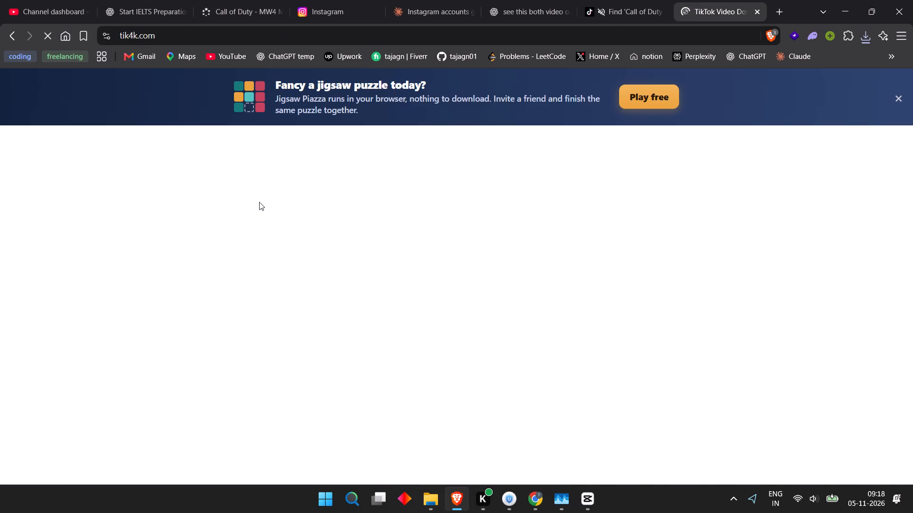
pyautogui.click(899, 99)
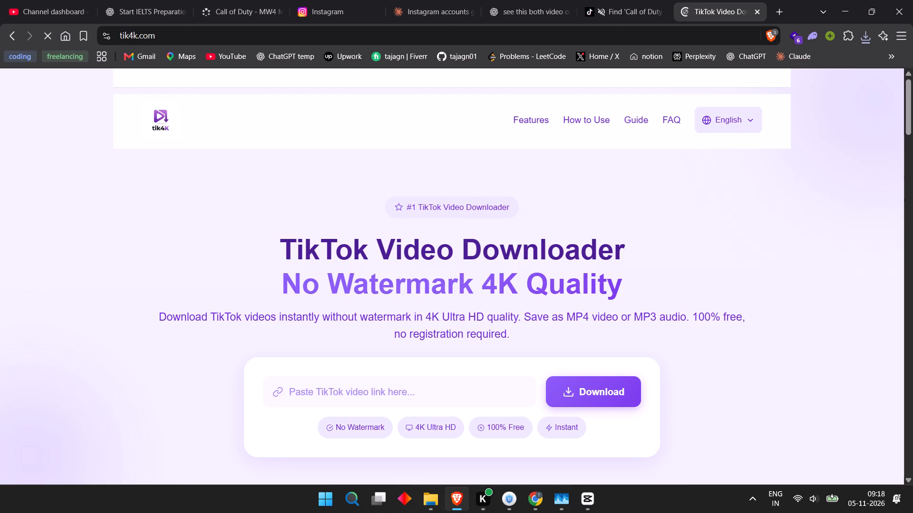
pyautogui.scroll(-2, 506, 260)
# Browse the TikTok search results, open luko's "MW4 multiplayer was just revealed" video and copy its link.
pyautogui.click(640, 0)
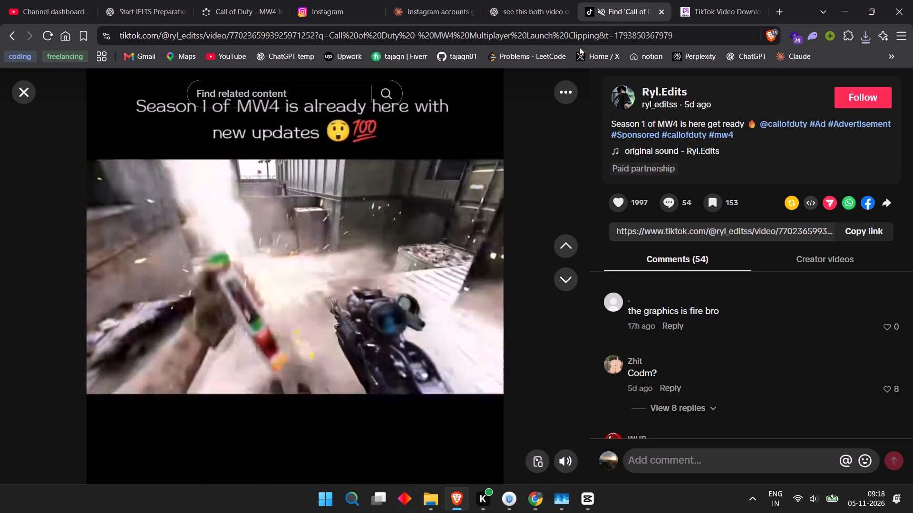
pyautogui.click(12, 89)
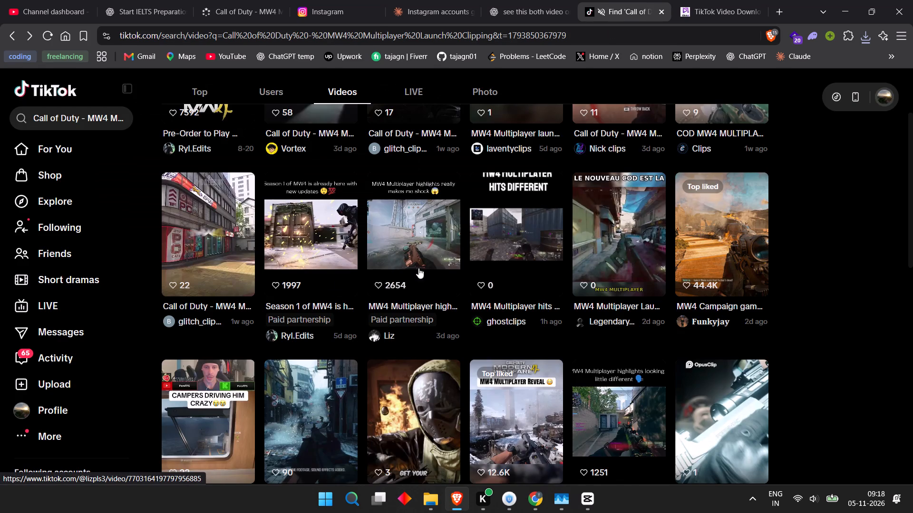
pyautogui.scroll(-2, 445, 271)
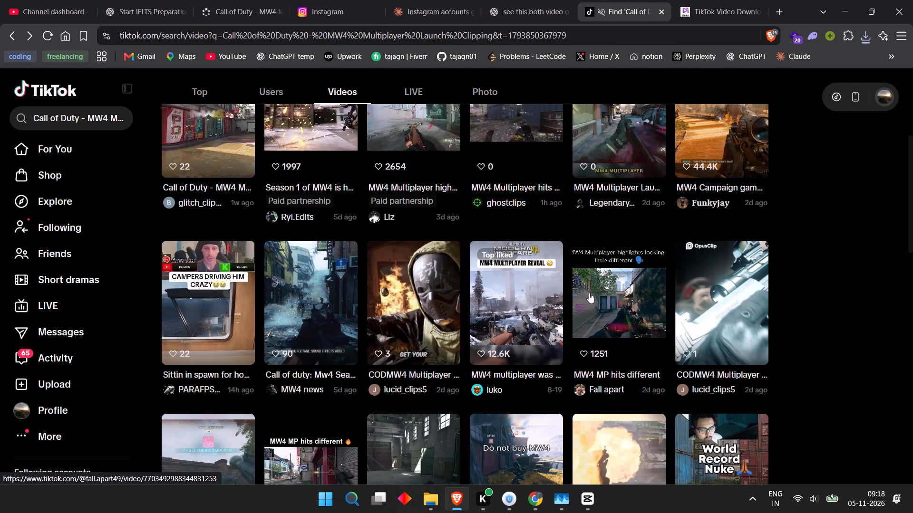
pyautogui.click(521, 313)
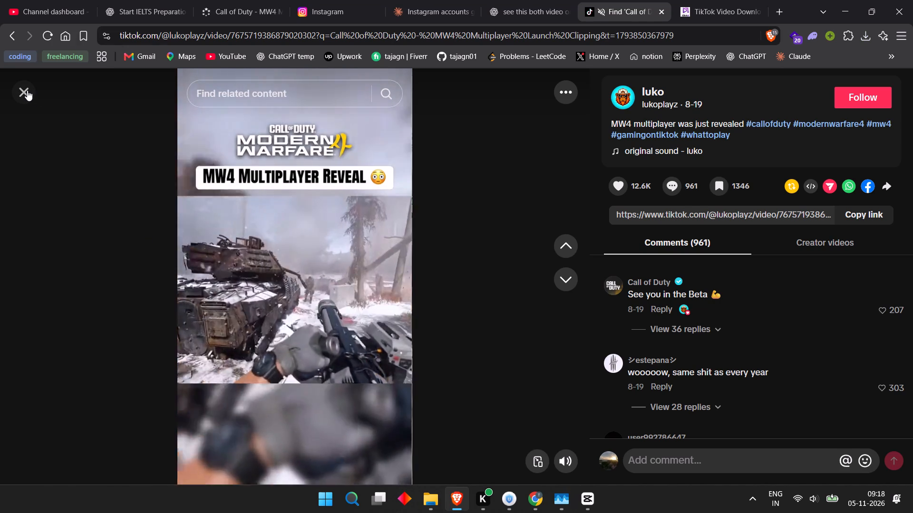
pyautogui.click(27, 90)
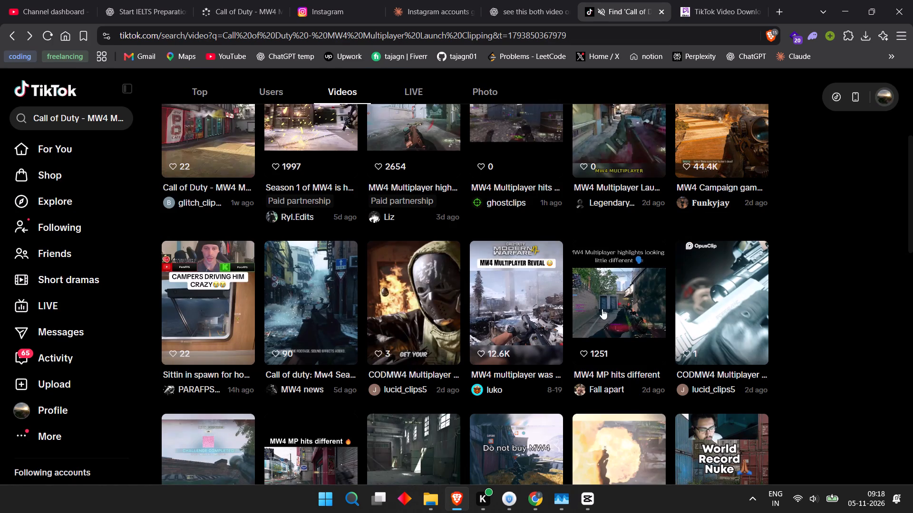
pyautogui.scroll(-4, 680, 307)
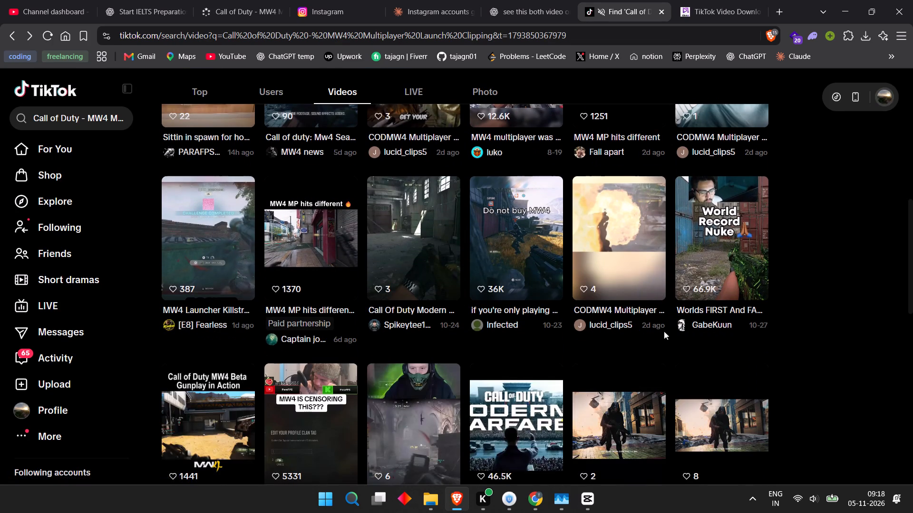
pyautogui.scroll(5, 512, 346)
pyautogui.scroll(6, 563, 314)
pyautogui.scroll(-3, 570, 339)
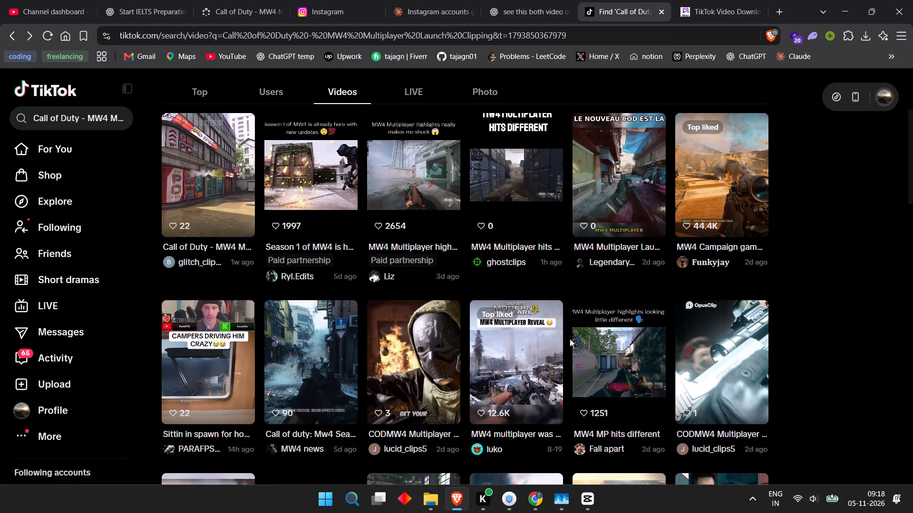
pyautogui.click(520, 359)
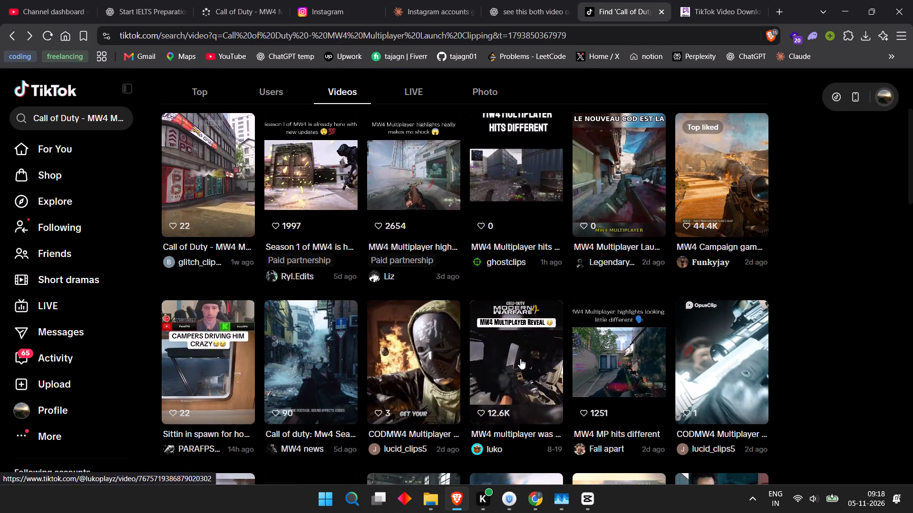
pyautogui.rightClick(388, 202)
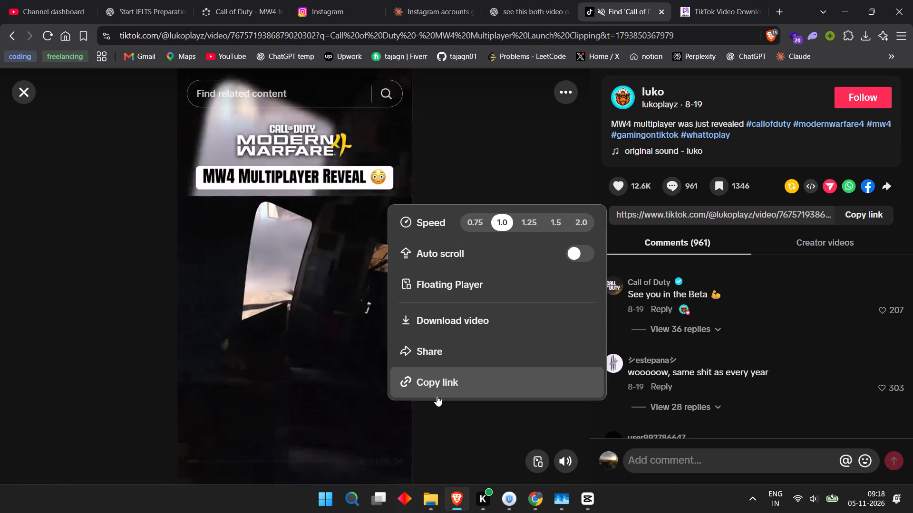
pyautogui.click(437, 391)
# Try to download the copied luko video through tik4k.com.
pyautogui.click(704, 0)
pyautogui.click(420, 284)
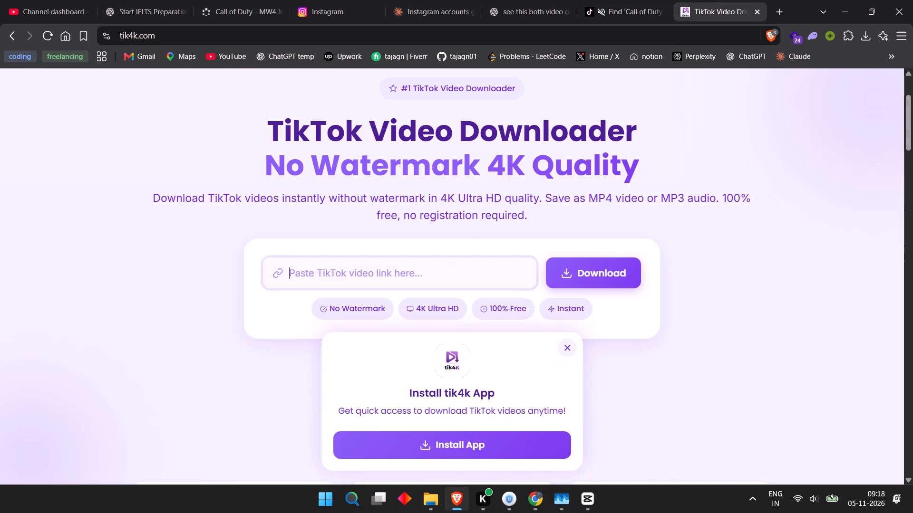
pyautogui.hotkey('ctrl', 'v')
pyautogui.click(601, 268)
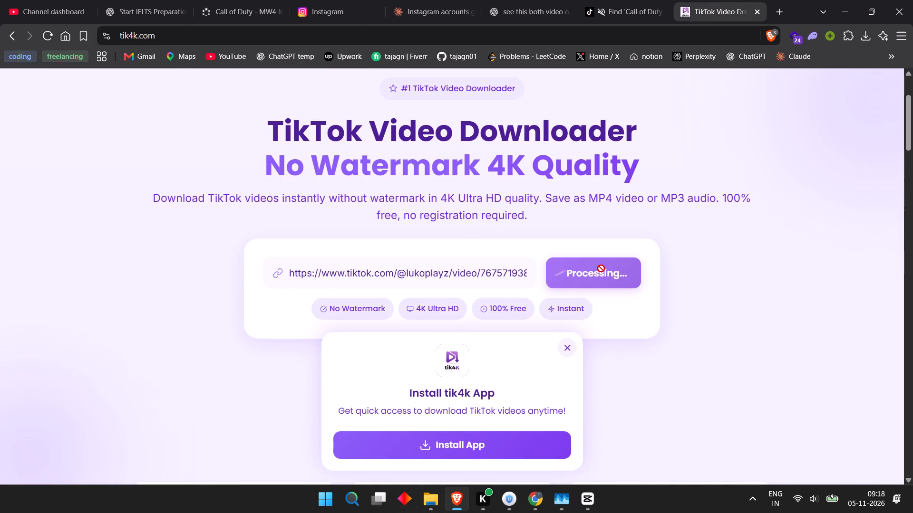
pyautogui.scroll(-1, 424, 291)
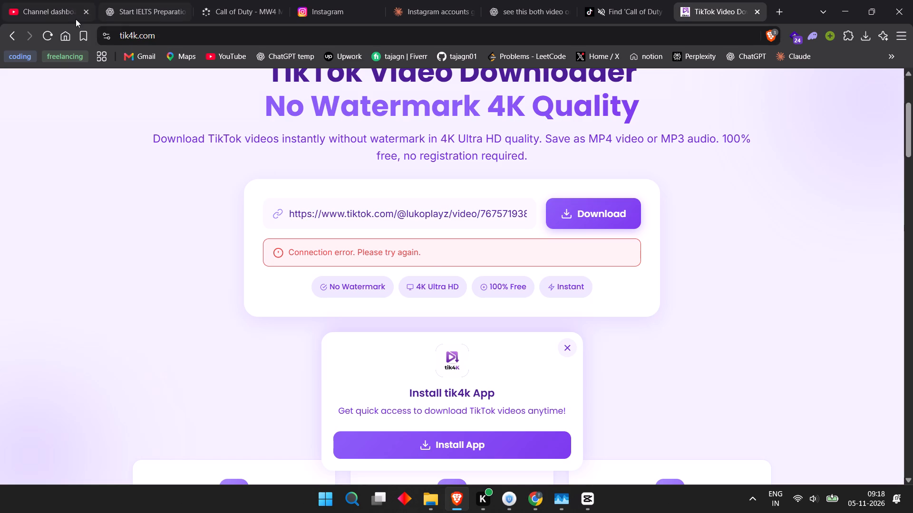
# Go back to the Google results, open ssstiktok.me, download the luko video in HD and save it to the Downloads folder.
pyautogui.click(8, 37)
pyautogui.click(148, 276)
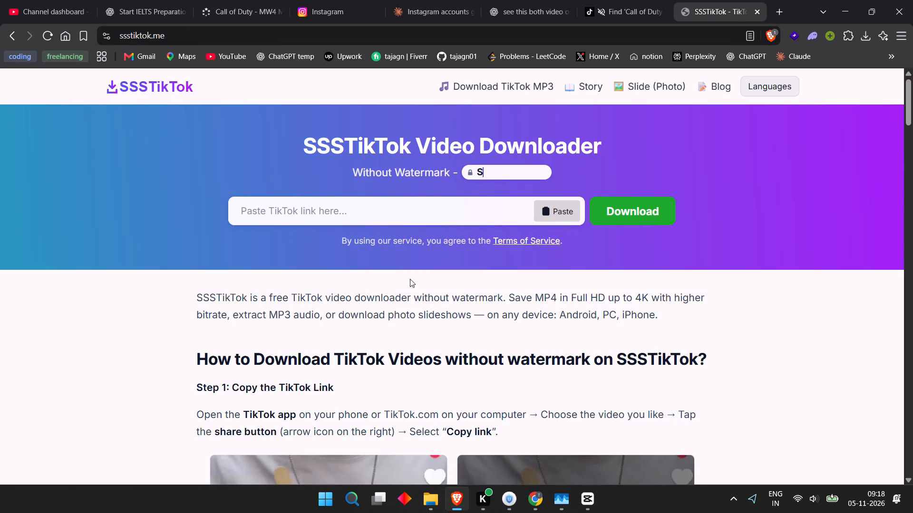
pyautogui.click(432, 218)
pyautogui.hotkey('ctrl', 'v')
pyautogui.click(661, 200)
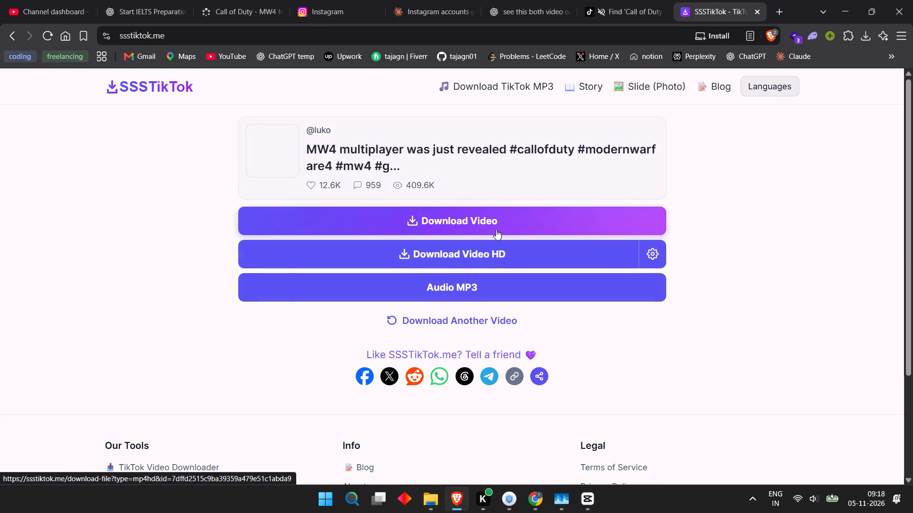
pyautogui.click(501, 256)
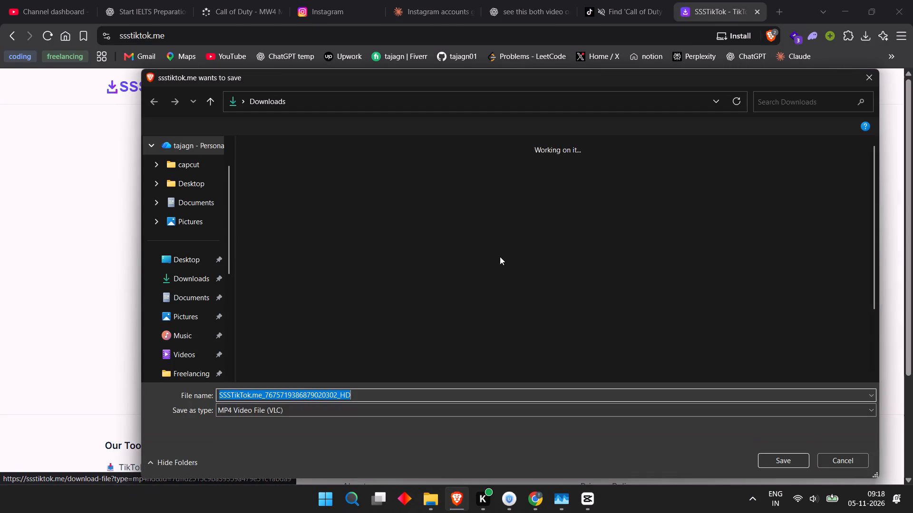
pyautogui.click(787, 457)
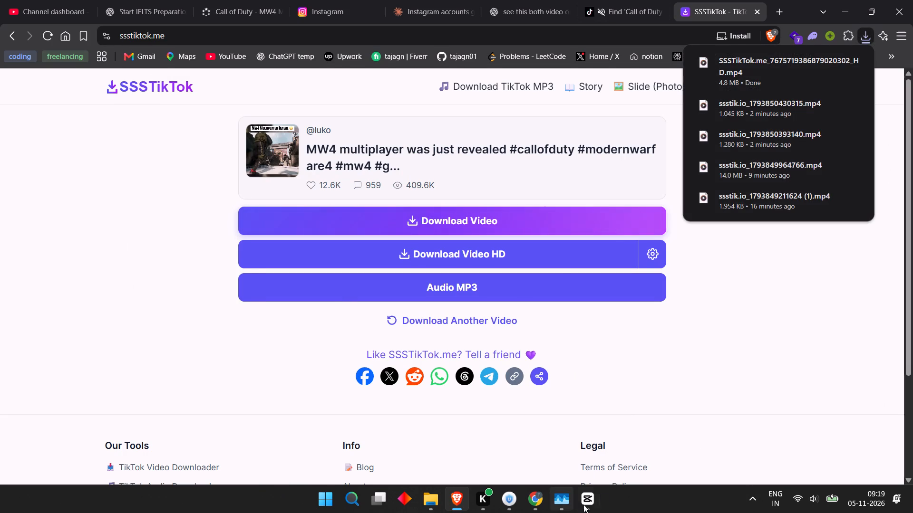
# Switch to CapCut and create a new project.
pyautogui.click(583, 501)
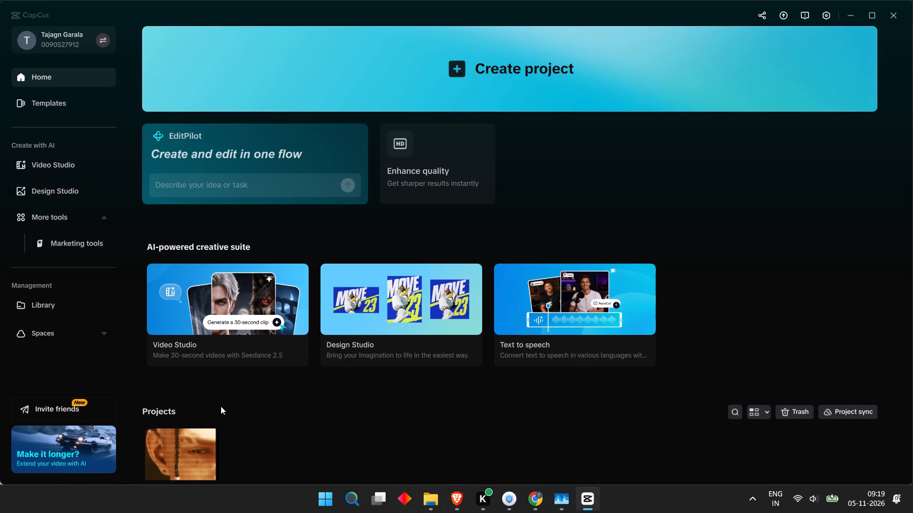
pyautogui.click(456, 81)
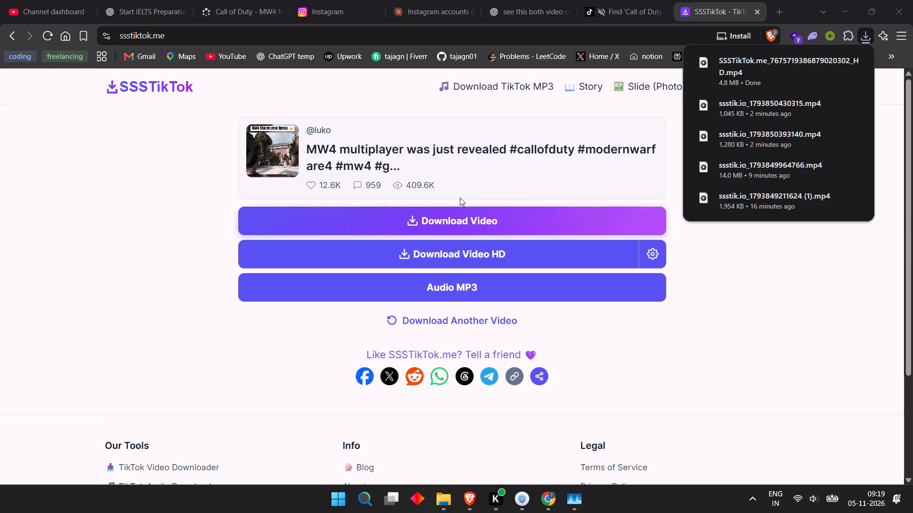